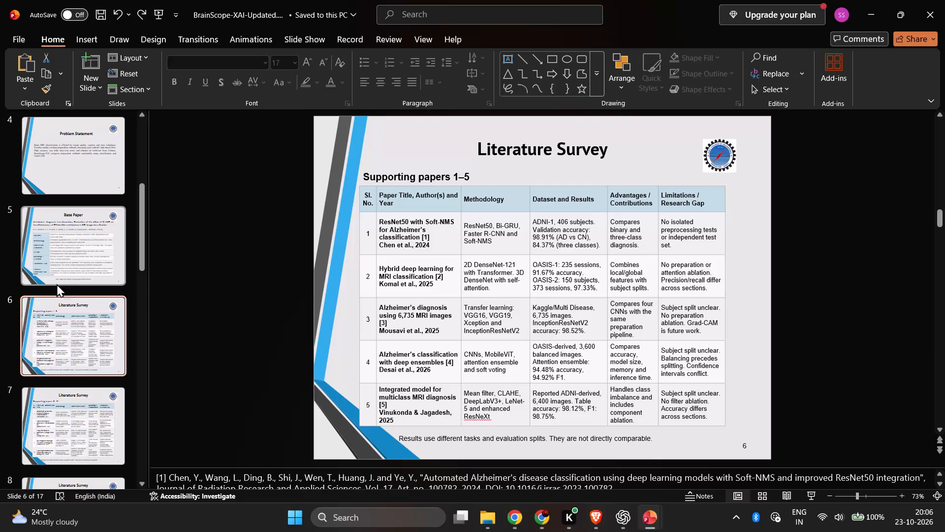
Look through the Problem Statement, Base Paper and first two Literature Survey slides (slides 4 to 7).
left_click(86, 334)
left_click(90, 417)
left_click(88, 346)
left_click(82, 445)
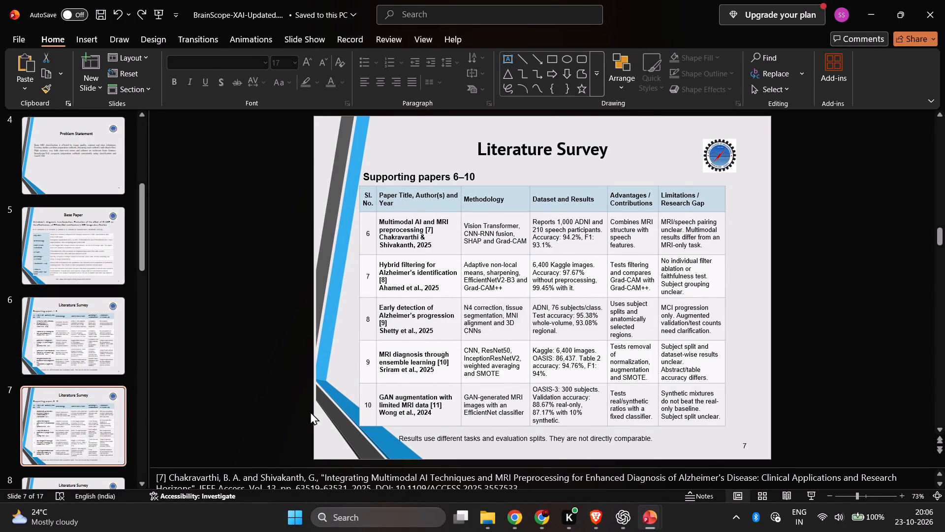
left_click(106, 337)
left_click(102, 256)
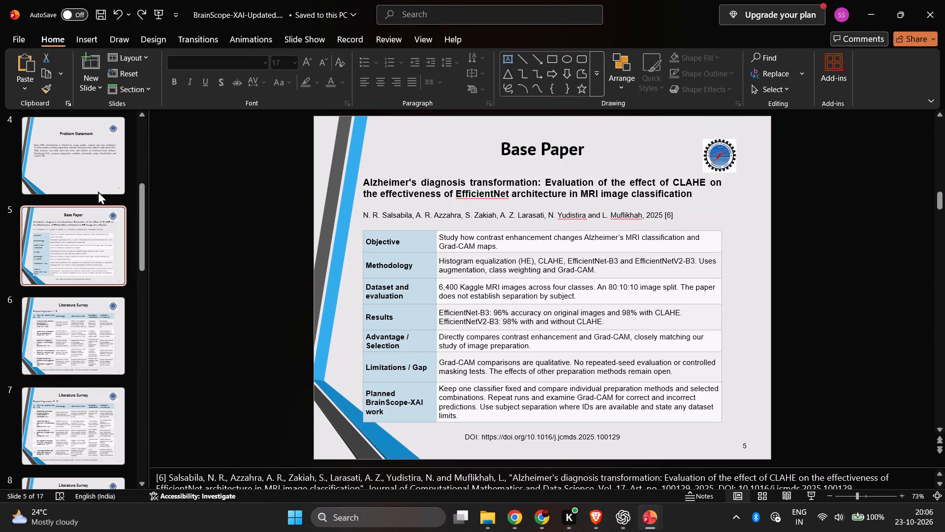
left_click(101, 175)
left_click(82, 241)
Left-align the author and year line beneath the paper title on the Base Paper slide.
left_click(586, 213)
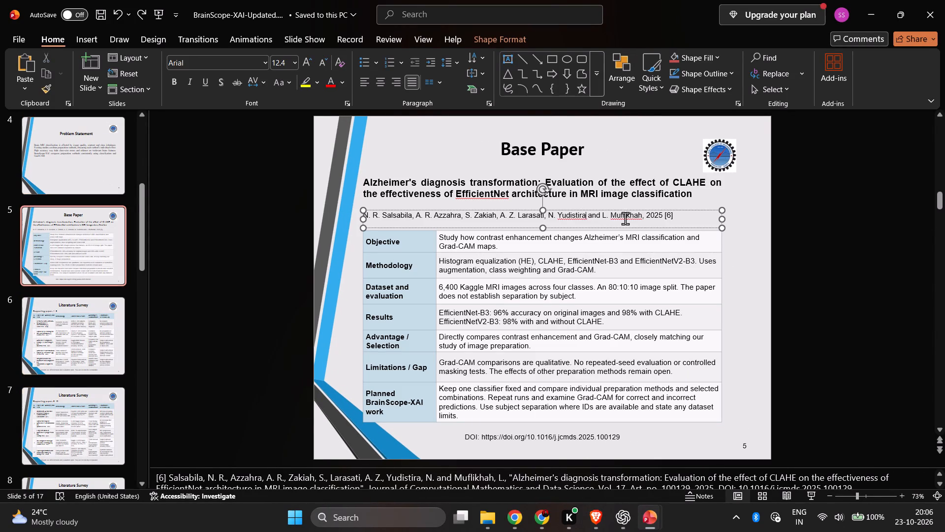
left_click(681, 215)
left_click(675, 213)
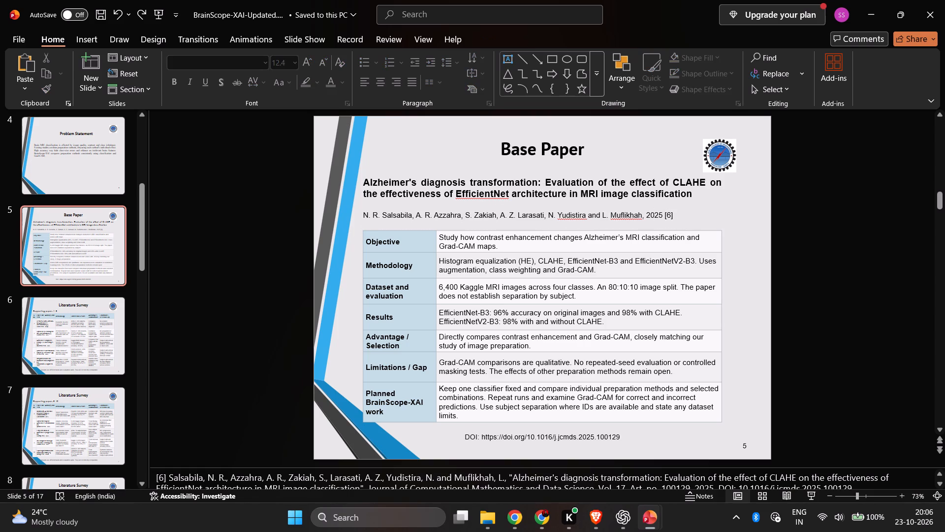
left_click(359, 81)
left_click(360, 81)
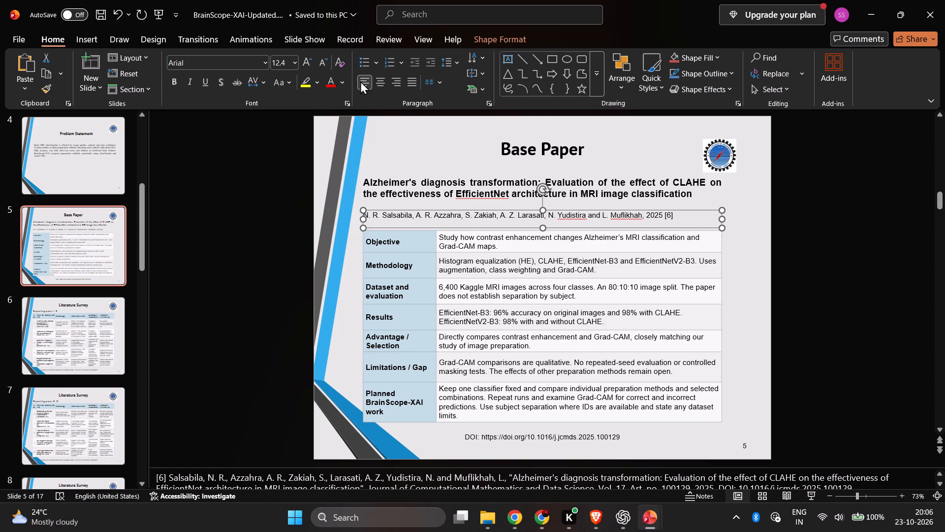
left_click(679, 216)
double_click(671, 213)
key("ctrl+a")
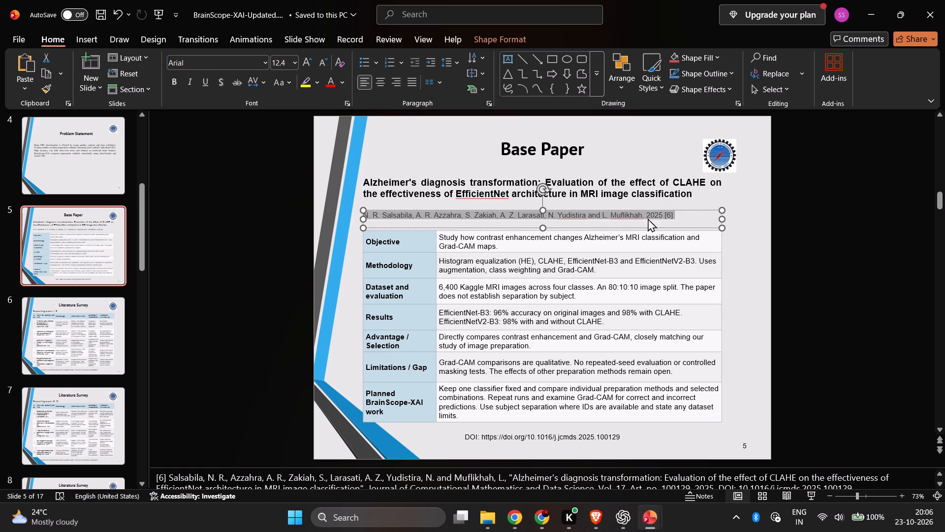
left_click(365, 82)
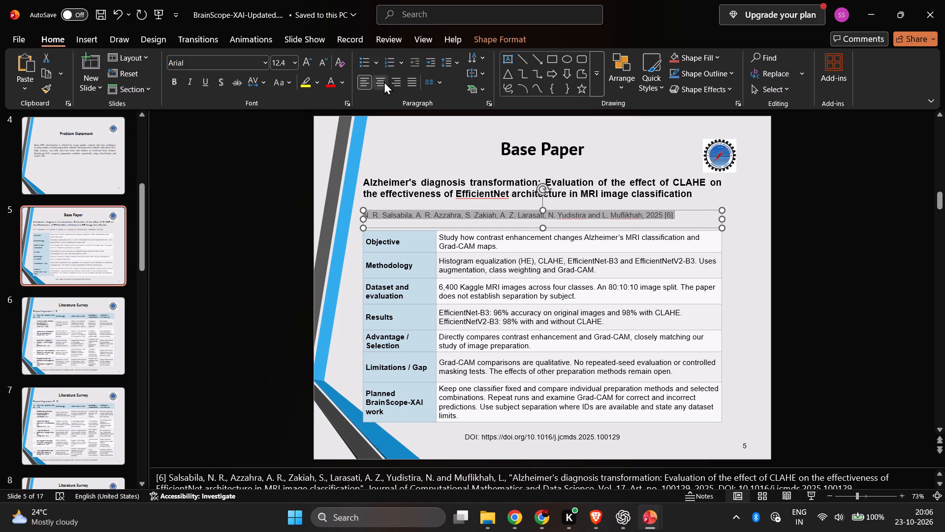
left_click(384, 81)
left_click(393, 83)
left_click(413, 83)
left_click(370, 83)
left_click(232, 234)
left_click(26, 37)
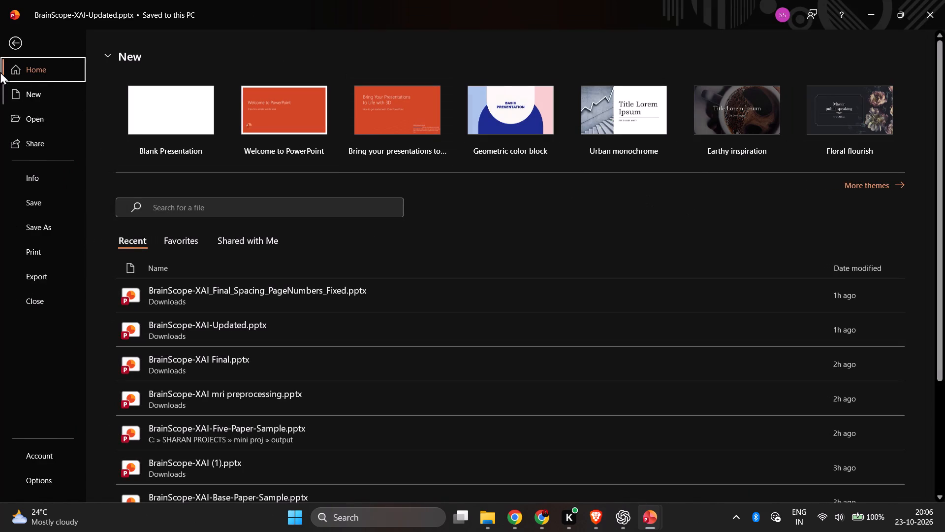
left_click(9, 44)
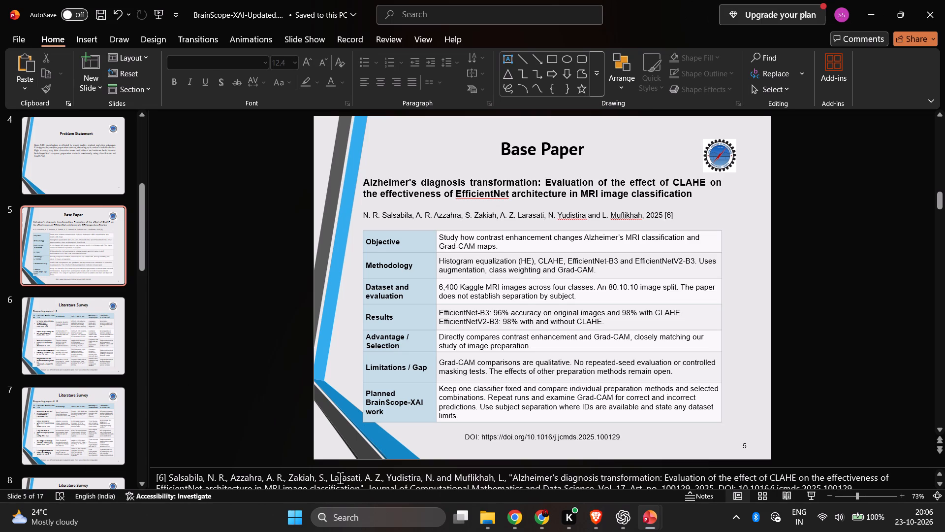
Delete all speaker notes from the Base Paper slide (slide 5).
left_click(340, 478)
key("ctrl+a")
key("BackSpace")
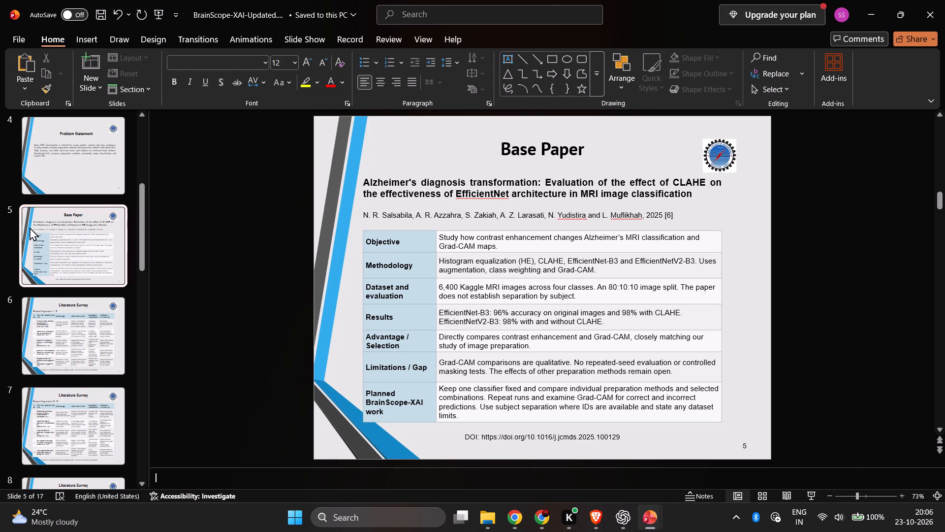
Delete the speaker note on the BrainScope-XAI title slide (slide 1).
left_click(86, 171)
scroll(82, 322, "up", 7)
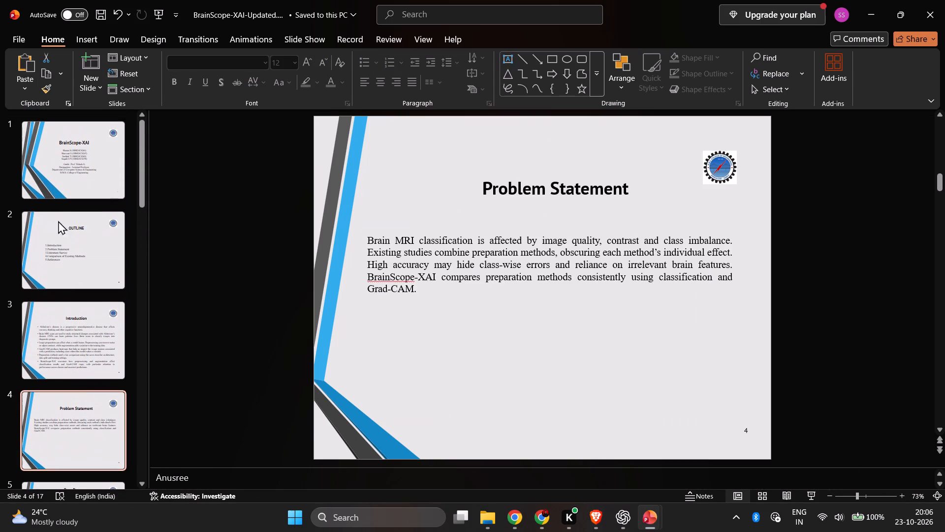
scroll(73, 340, "up", 5)
left_click(73, 183)
left_click(452, 475)
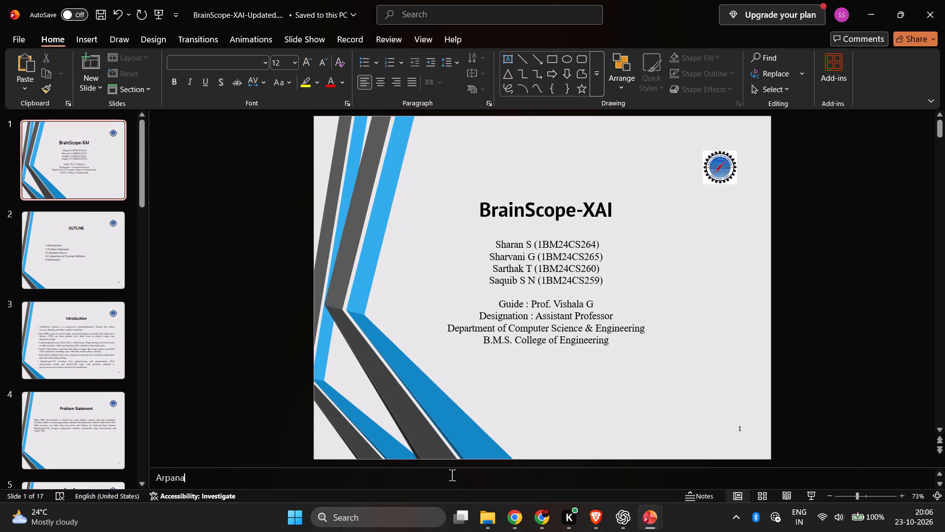
key("ctrl+a")
key("BackSpace")
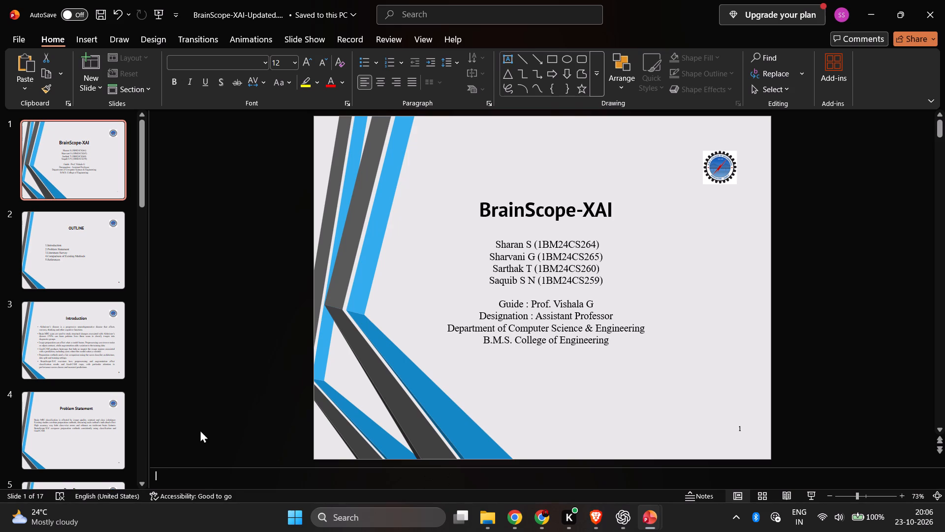
Delete the speaker notes from the Outline and Introduction slides (slides 2 and 3).
left_click(67, 244)
left_click(318, 475)
key("ctrl+a")
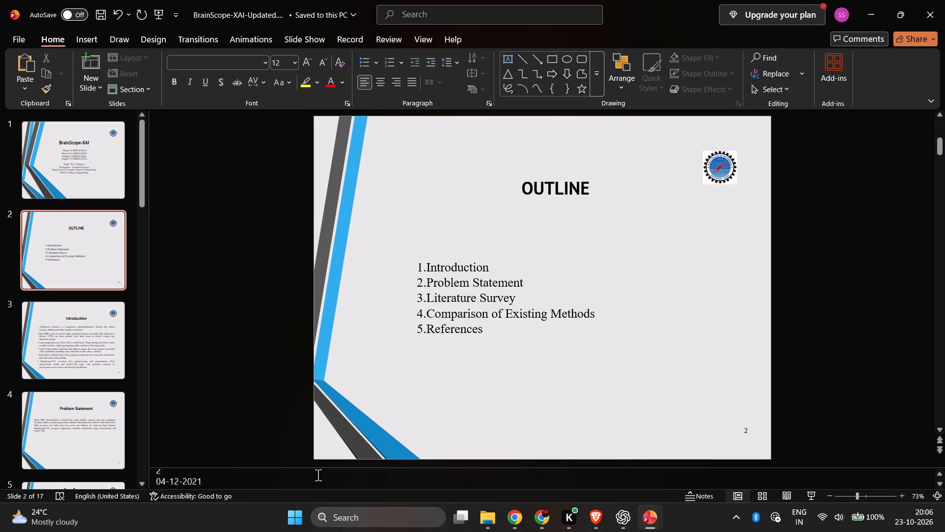
key("BackSpace")
left_click(89, 370)
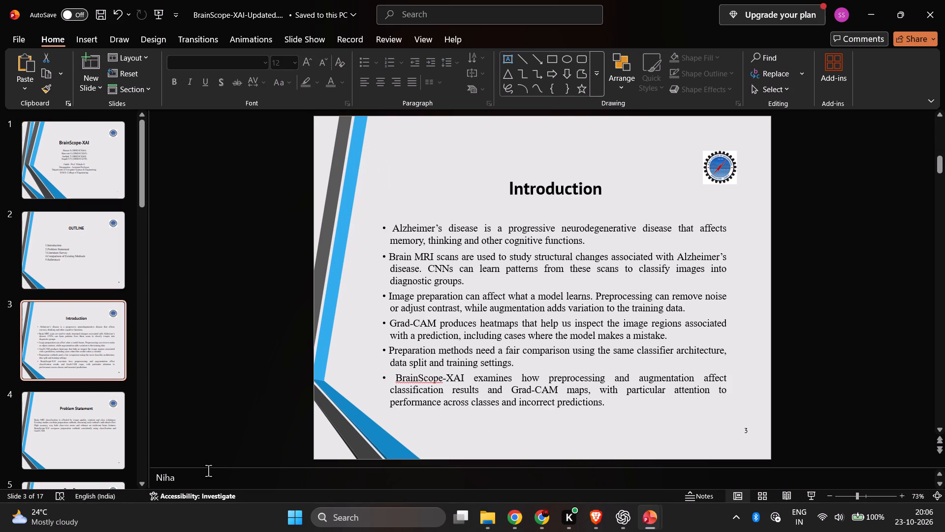
left_click(212, 476)
key("ctrl+a")
key("BackSpace")
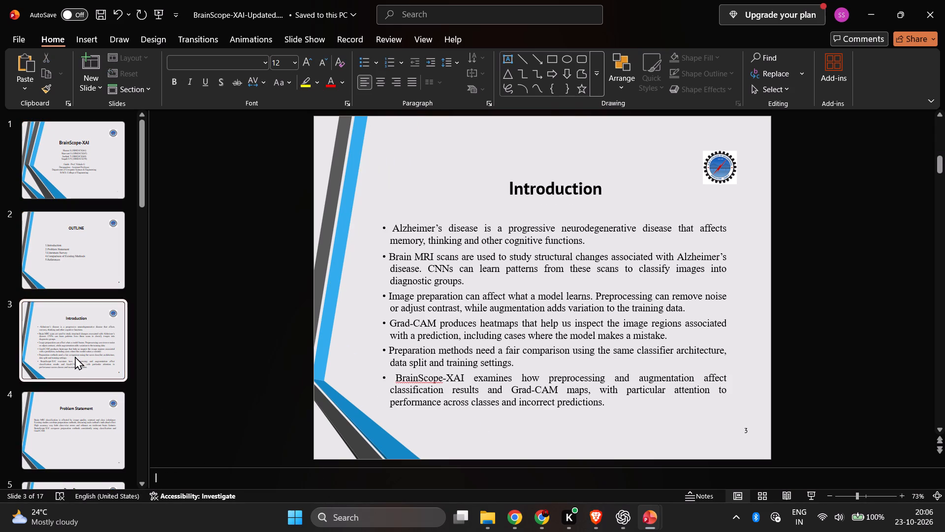
Delete the speaker note on the Problem Statement slide (slide 4).
scroll(92, 409, "down", 1)
left_click(90, 381)
left_click(277, 479)
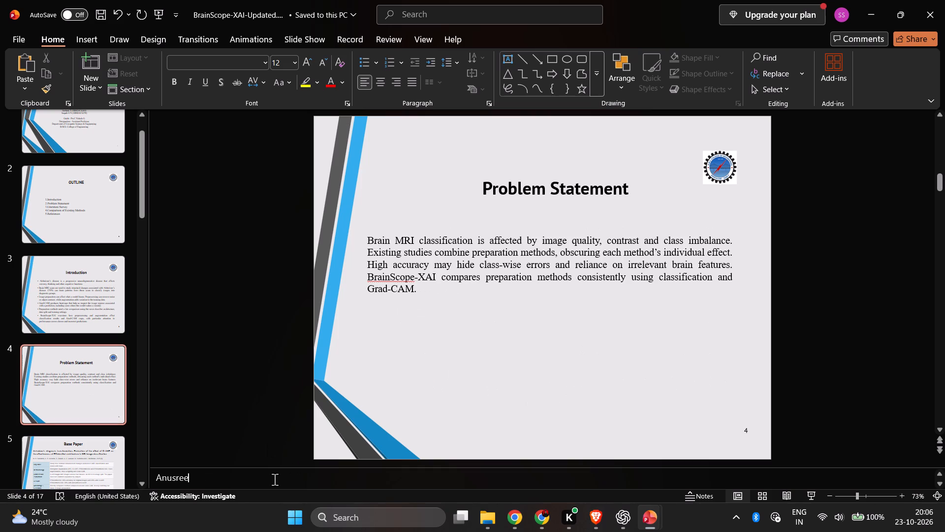
key("ctrl+a")
key("BackSpace")
Delete all speaker notes from the Literature Survey slide for supporting papers 1–5 (slide 6).
scroll(70, 421, "down", 2)
left_click(79, 393)
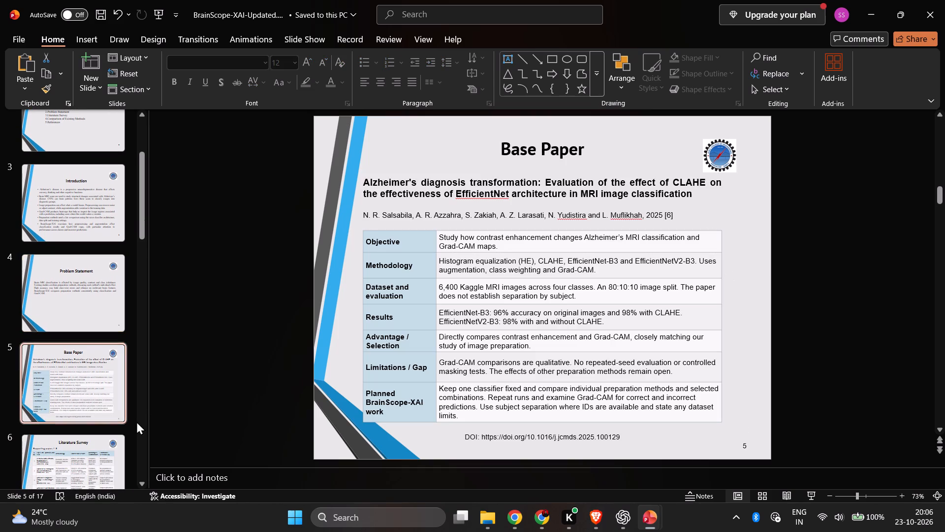
left_click(227, 483)
left_click(104, 464)
scroll(112, 395, "down", 1)
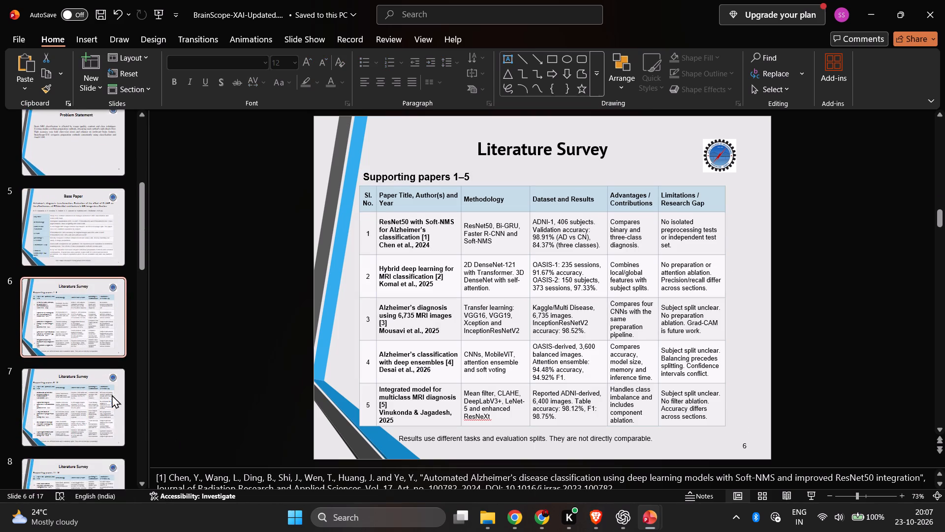
scroll(112, 395, "down", 1)
left_click(286, 487)
key("ctrl+a")
key("BackSpace")
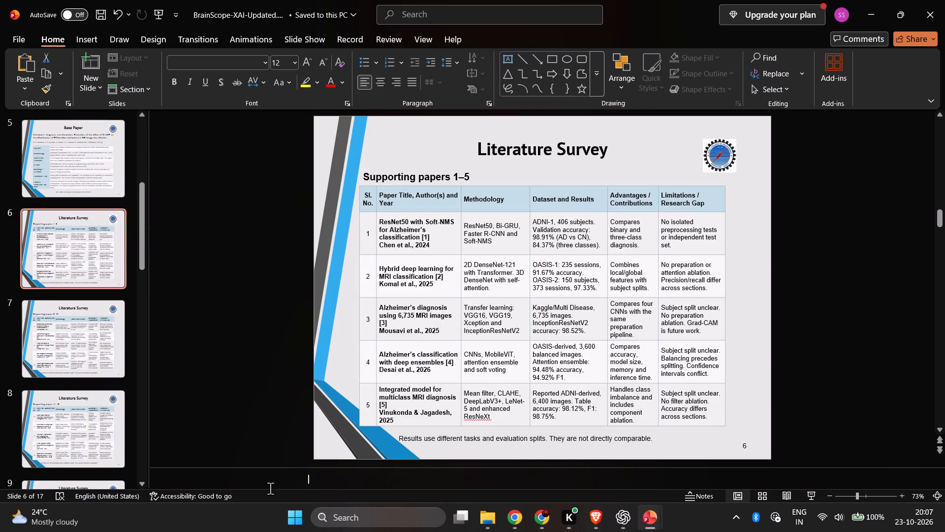
Delete all speaker notes from the Literature Survey slides for supporting papers 6–10 and 11–15 (slides 7 and 8).
left_click(76, 353)
left_click(240, 489)
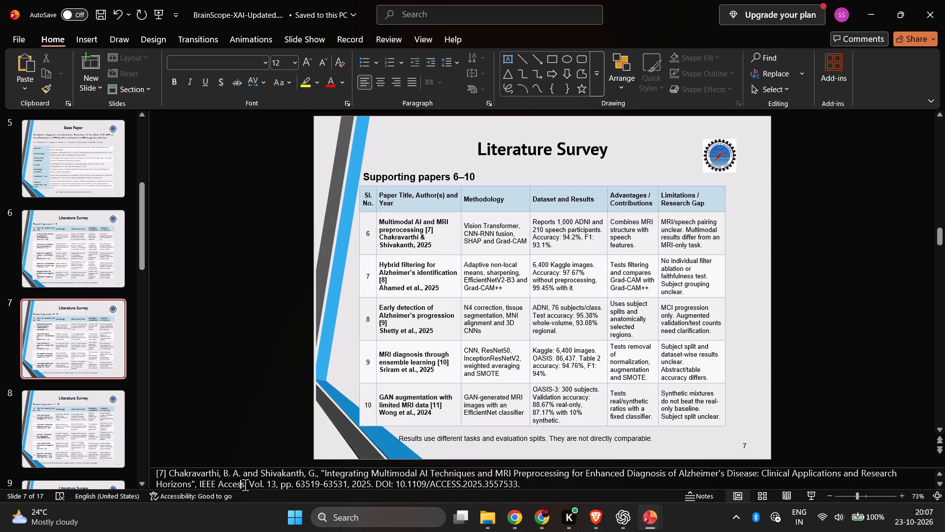
key("ctrl+a")
key("BackSpace")
scroll(84, 382, "down", 2)
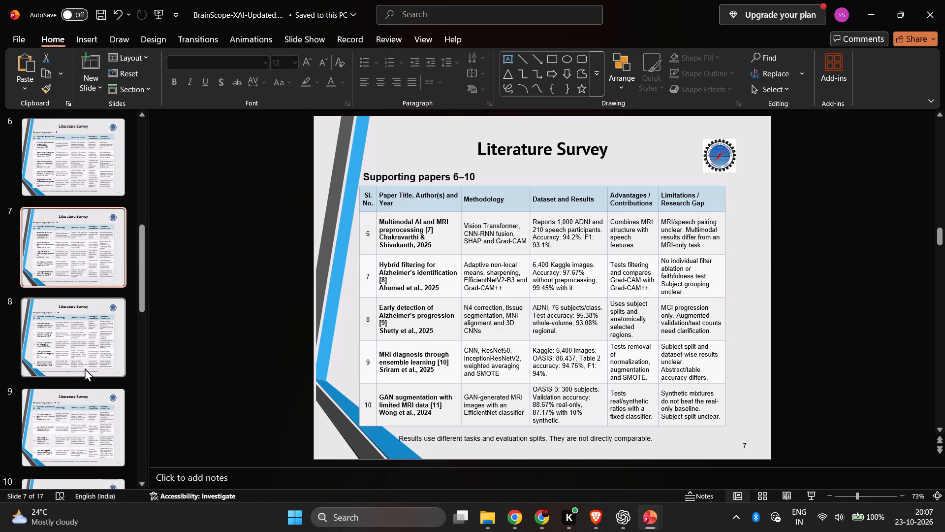
left_click(85, 368)
left_click(267, 484)
key("ctrl+a")
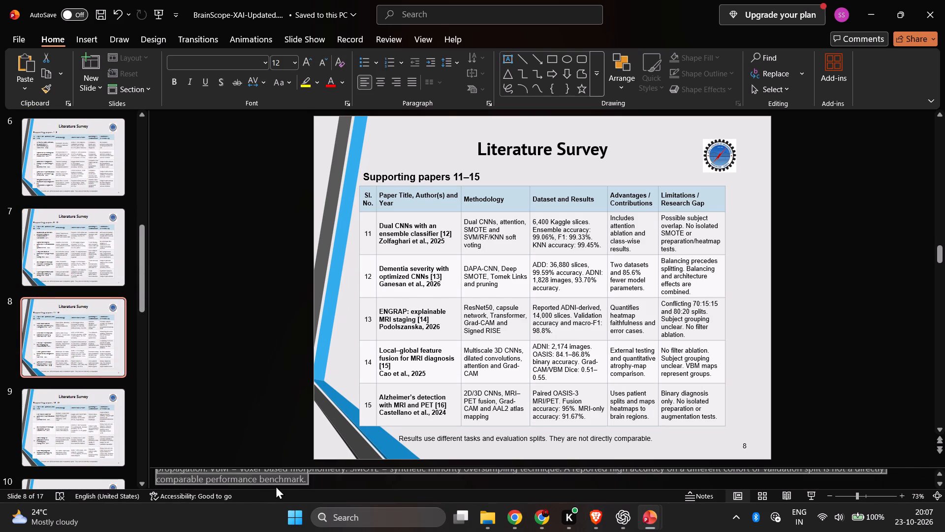
key("BackSpace")
Delete all speaker notes from the Literature Survey slide for supporting papers 16–19 (slide 9).
scroll(98, 398, "down", 1)
left_click(85, 374)
left_click(287, 479)
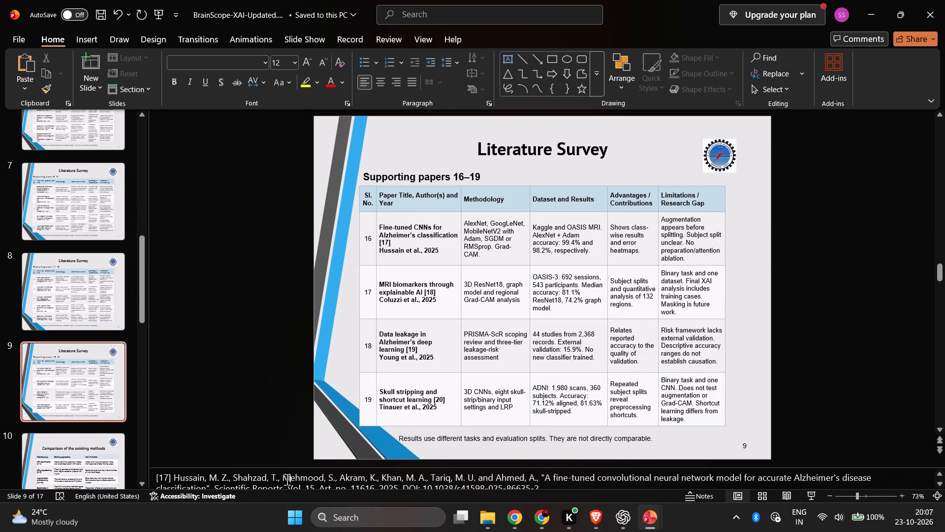
key("ctrl+a")
key("BackSpace")
Check slides 10 and 11 for notes and delete the speaker notes from the first References slide (slide 12).
scroll(97, 429, "down", 1)
left_click(90, 408)
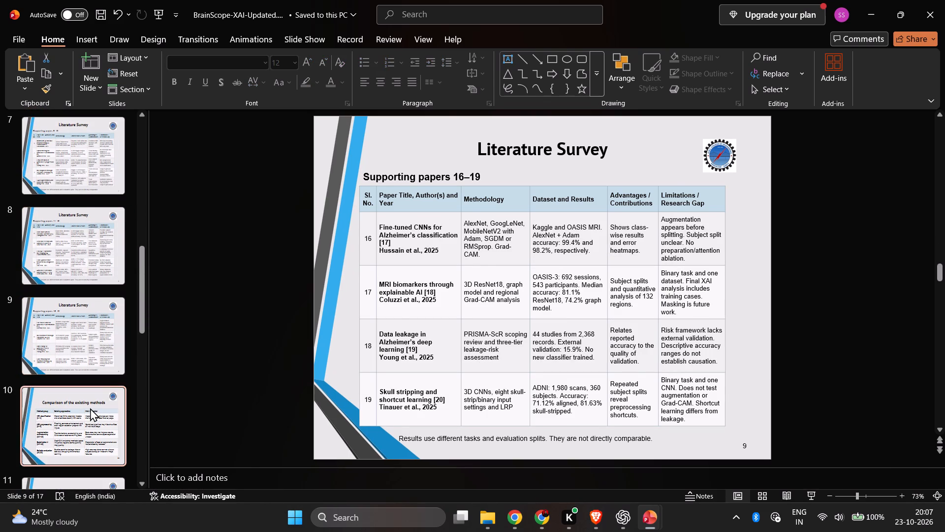
scroll(105, 441, "down", 2)
left_click(86, 420)
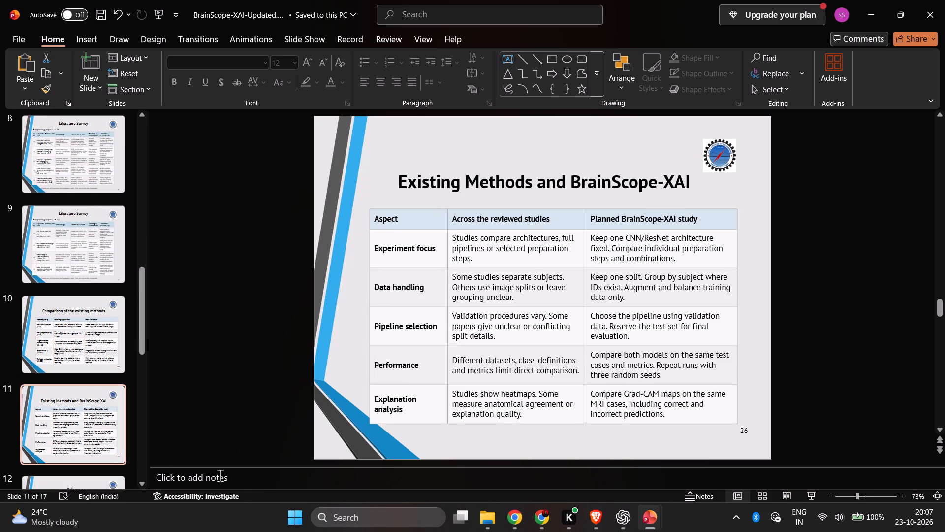
scroll(100, 427, "down", 3)
left_click(80, 384)
scroll(85, 427, "down", 3)
left_click(246, 480)
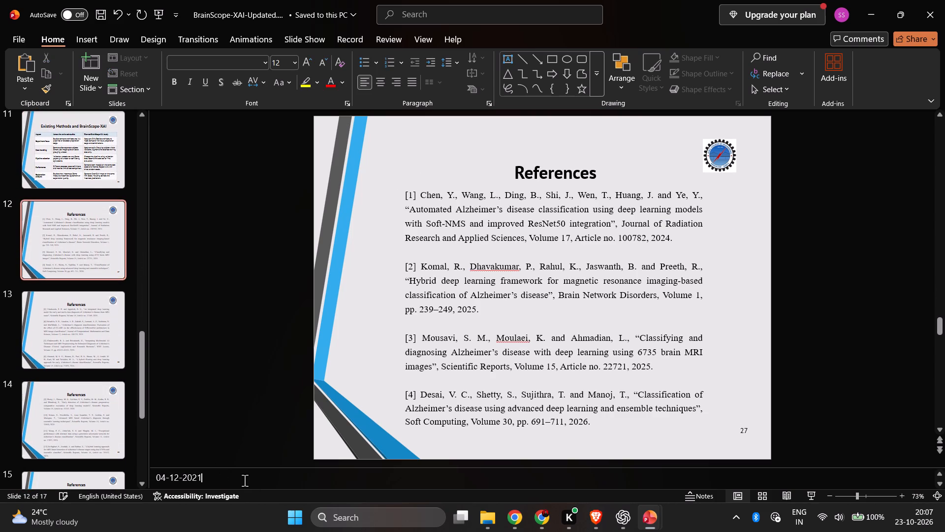
key("ctrl+a")
key("BackSpace")
Delete the speaker notes from the References slide listing papers [5] to [8] (slide 13).
scroll(83, 431, "down", 2)
left_click(62, 330)
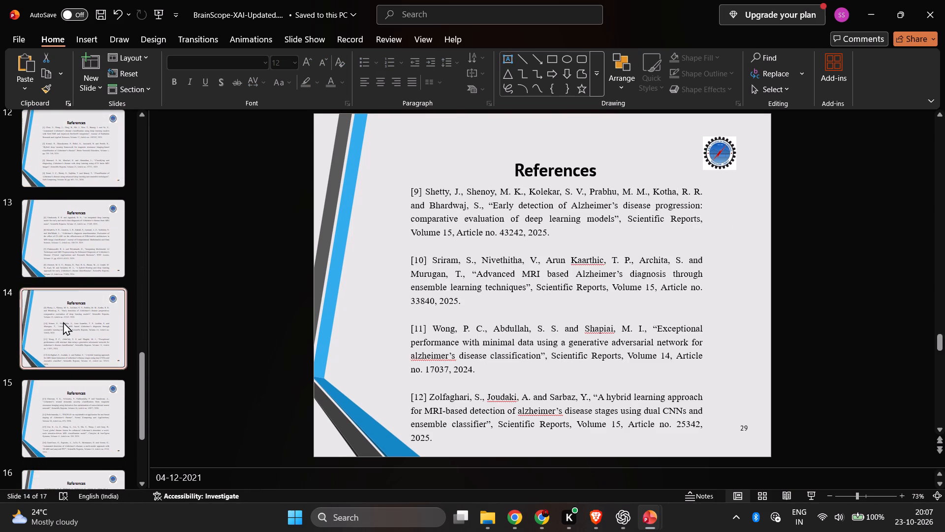
left_click(79, 239)
left_click(245, 479)
key("ctrl+a")
key("BackSpace")
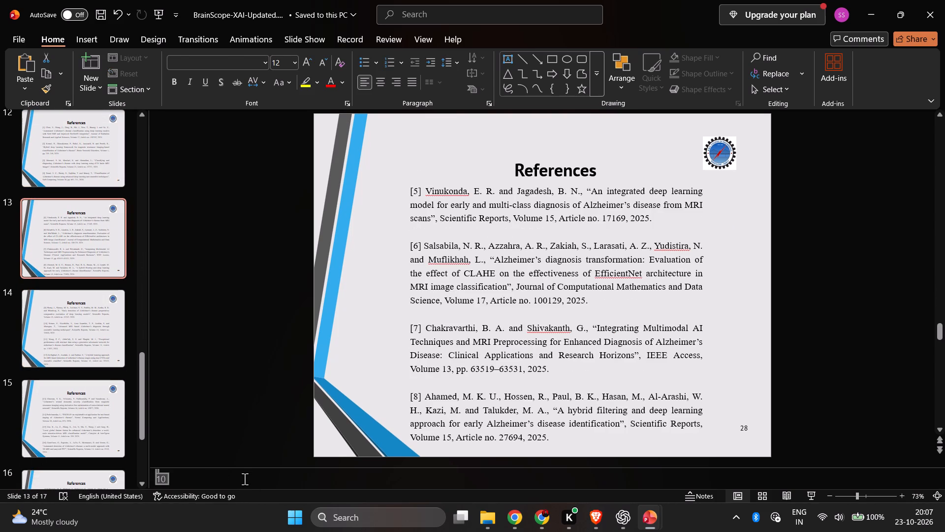
Delete the speaker notes from the References slides listing papers [9] to [16] (slides 14 and 15).
left_click(78, 298)
left_click(192, 477)
key("ctrl+a")
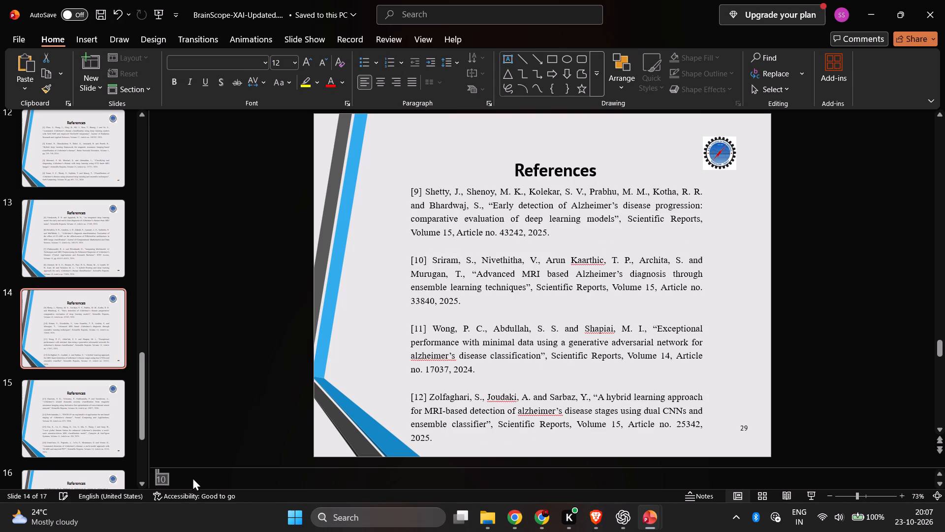
key("BackSpace")
left_click(80, 427)
left_click(217, 486)
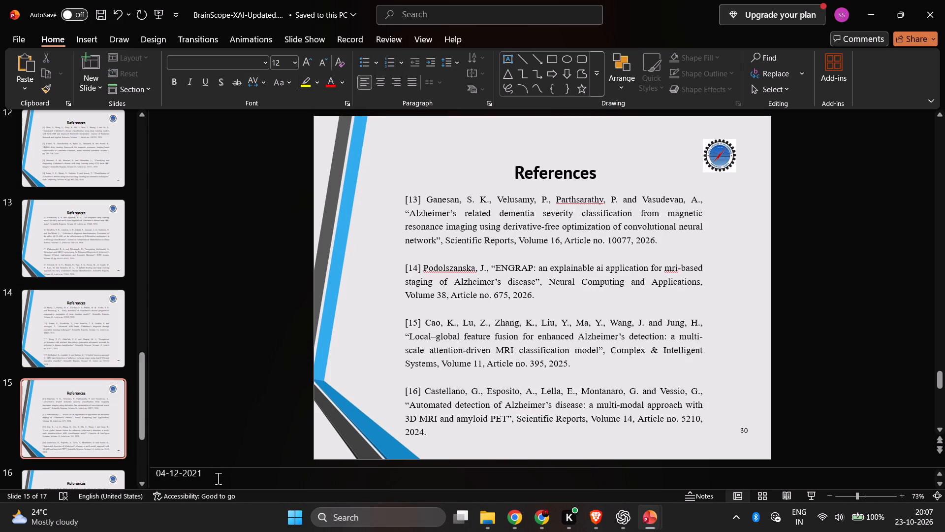
key("ctrl+a")
key("BackSpace")
Delete the speaker notes from the References slide listing papers [17] to [20] (slide 16).
scroll(74, 406, "down", 2)
left_click(71, 403)
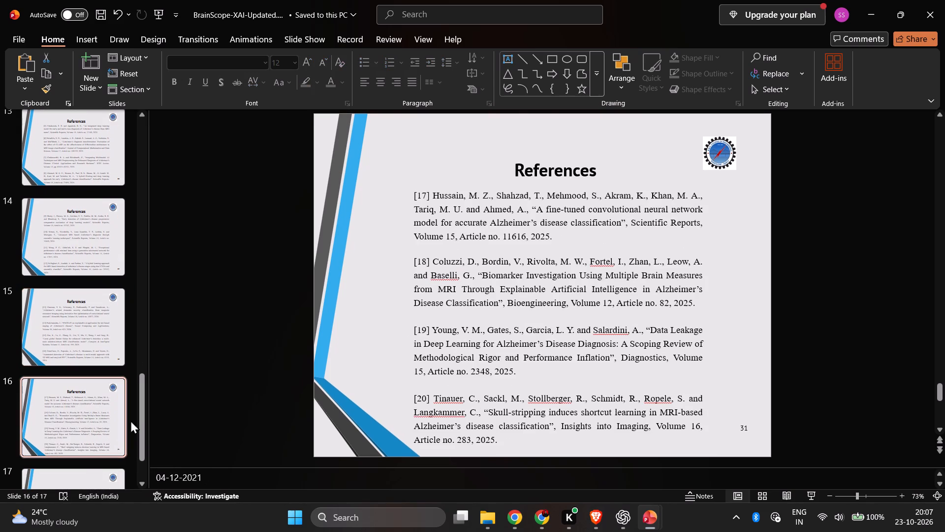
left_click(292, 482)
key("ctrl+a")
key("BackSpace")
Delete the speaker notes from the closing THANK YOU slide (slide 17).
scroll(90, 441, "down", 3)
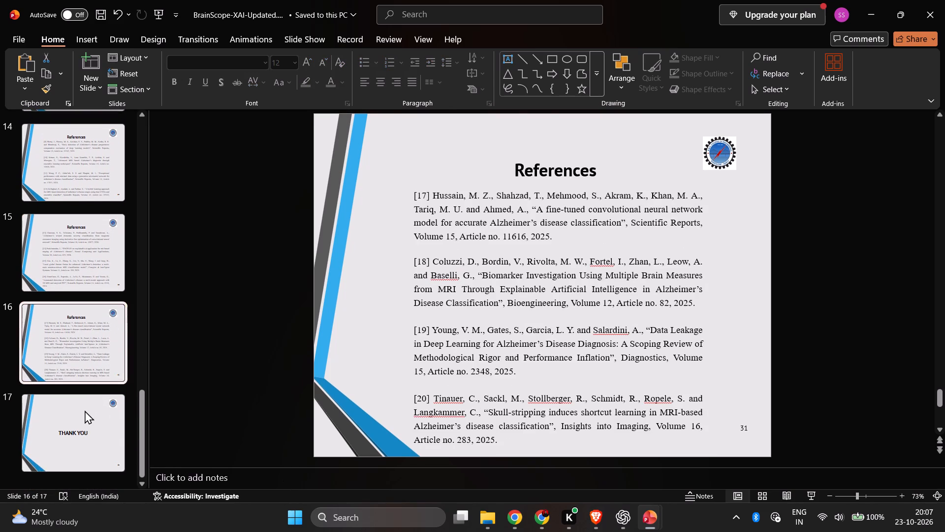
left_click(82, 410)
left_click(252, 480)
key("ctrl+a")
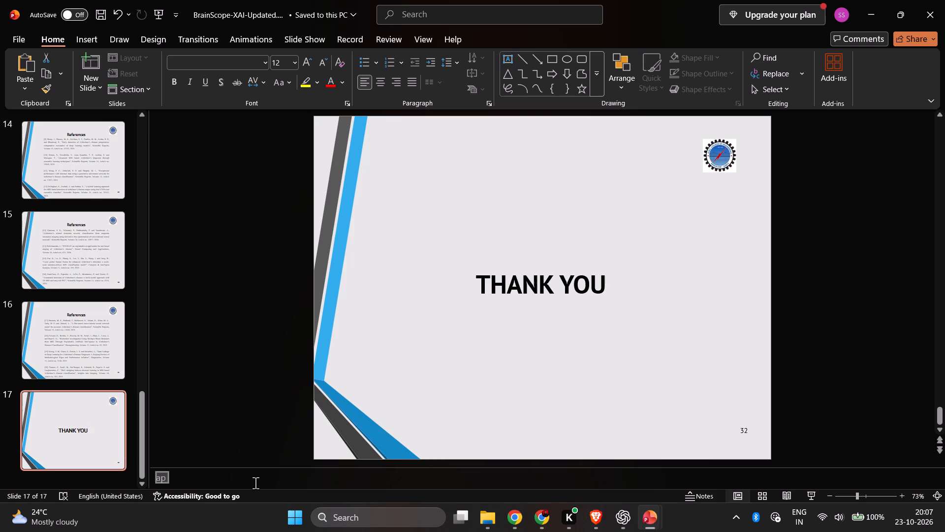
key("BackSpace")
Review the slides backwards from the last References slide (16) to the Literature Survey slides (8 and 9), checking for leftover speaker notes.
left_click(95, 368)
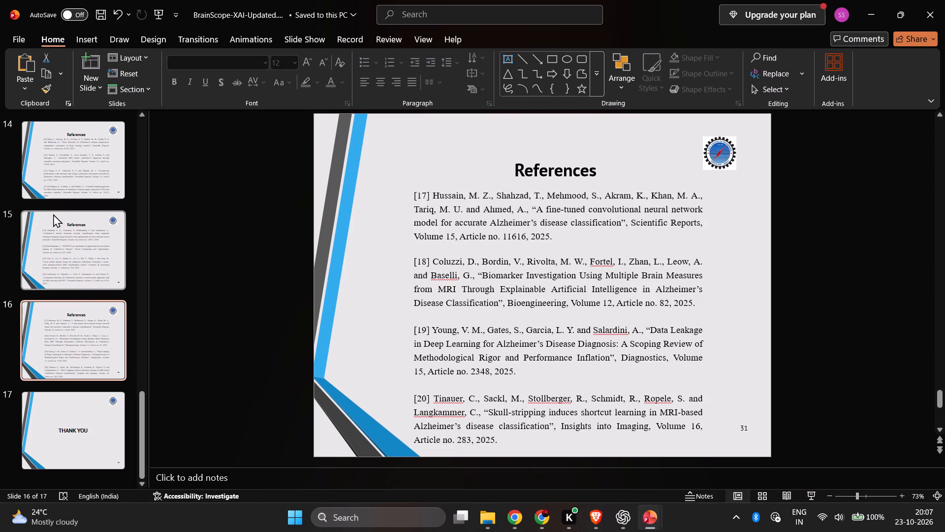
left_click(58, 251)
left_click(580, 298)
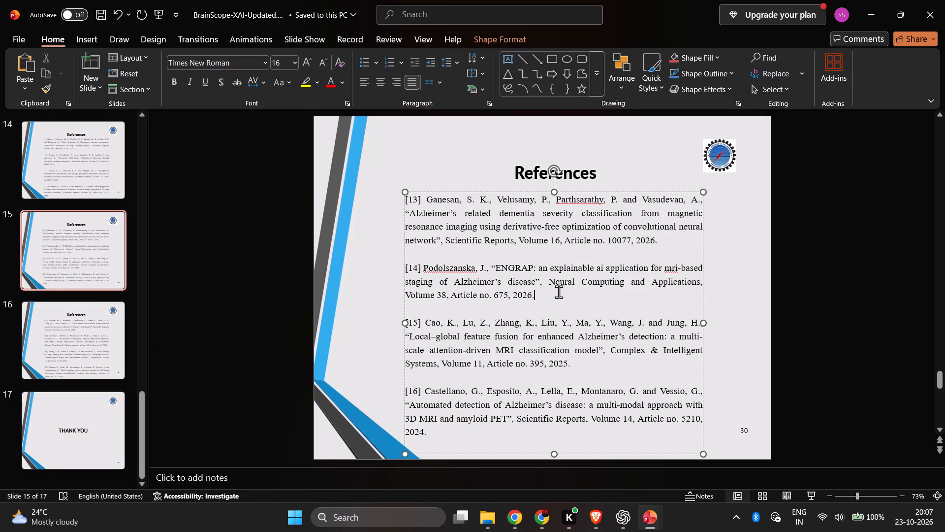
left_click(522, 278)
left_click(68, 186)
scroll(84, 283, "up", 3)
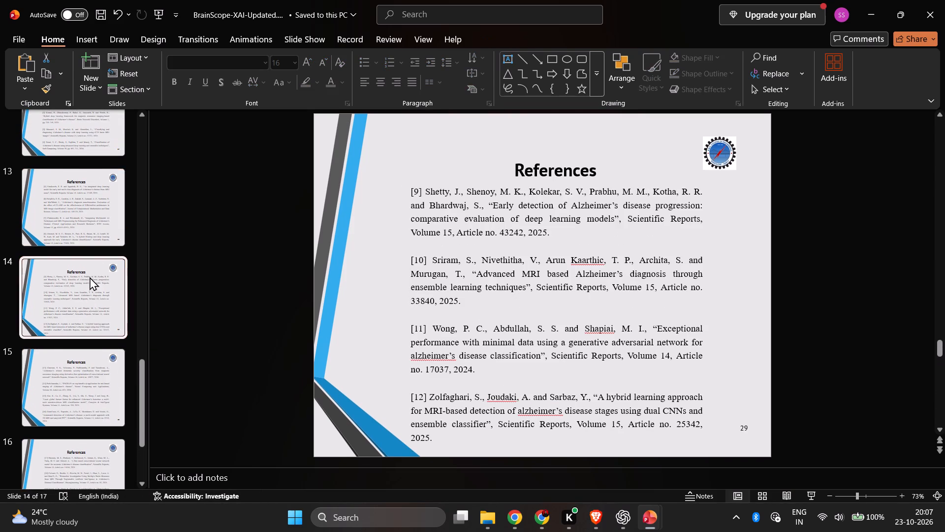
left_click(84, 200)
scroll(74, 280, "up", 4)
left_click(75, 279)
left_click(75, 217)
scroll(85, 309, "up", 4)
left_click(485, 410)
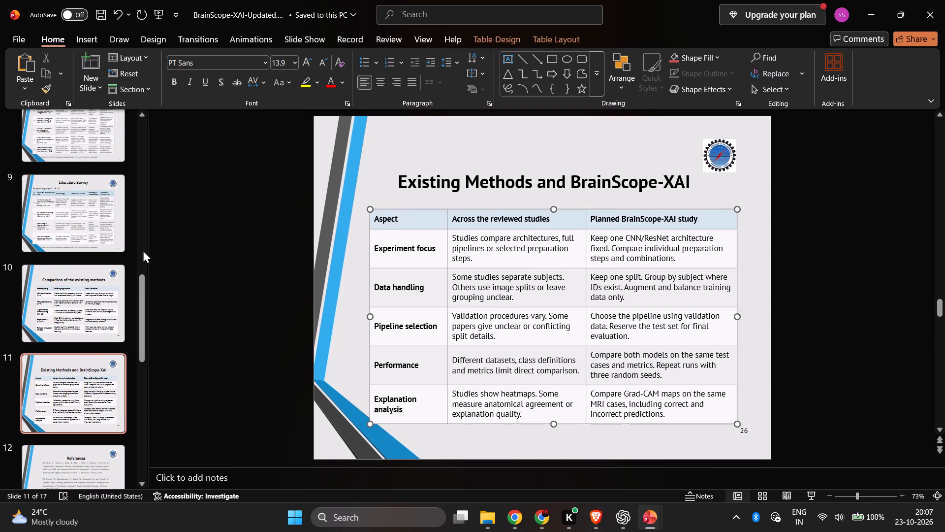
left_click(97, 221)
scroll(93, 345, "up", 4)
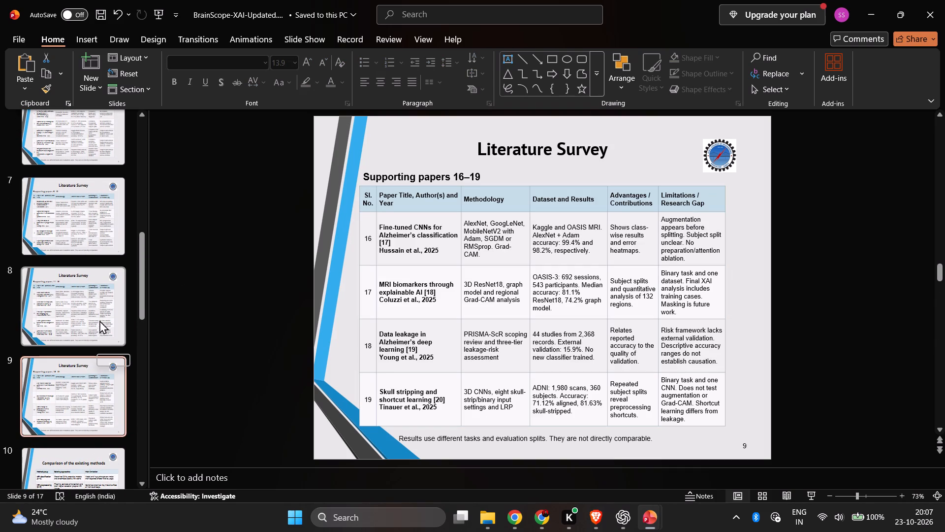
scroll(89, 392, "down", 1)
left_click(85, 428)
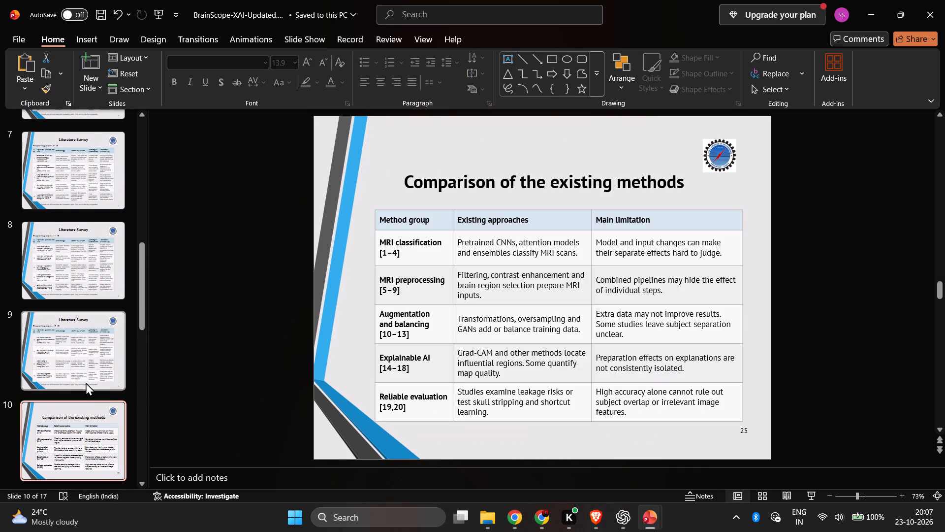
scroll(106, 383, "down", 2)
left_click(66, 259)
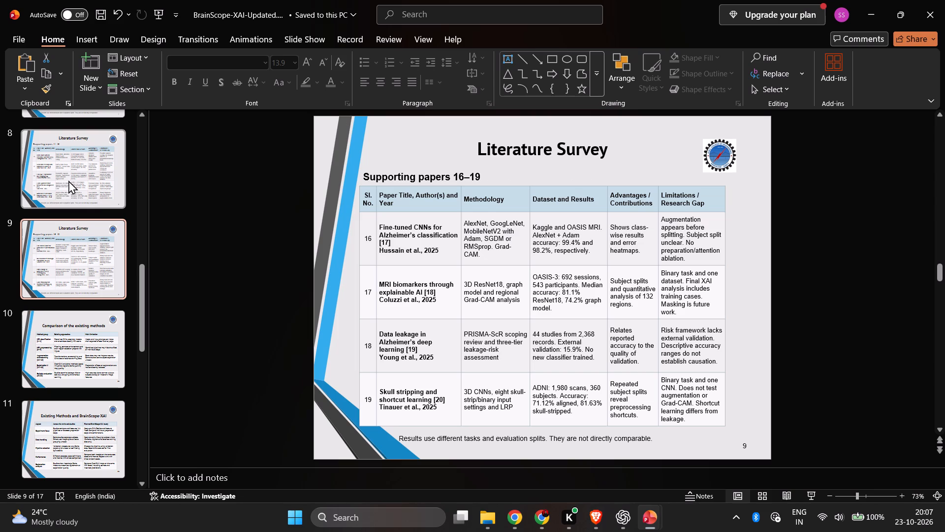
left_click(68, 180)
left_click(70, 242)
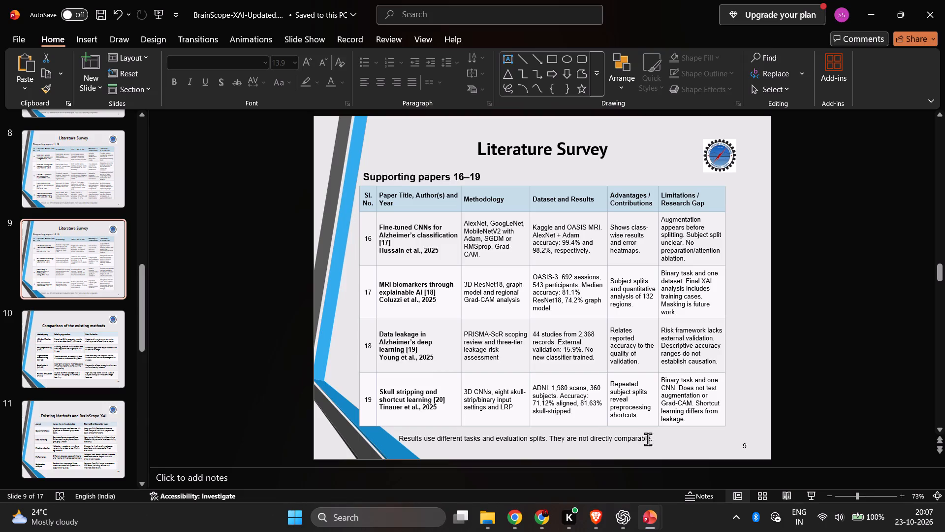
Save the presentation as a new file named BrainScope-XAI-Final.pptx in the Downloads folder.
left_click(20, 36)
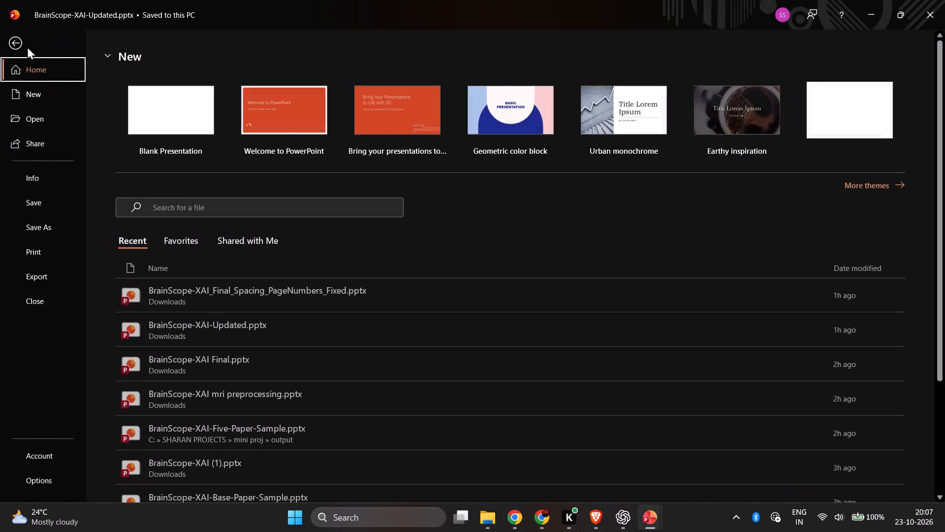
left_click(51, 227)
left_click(448, 145)
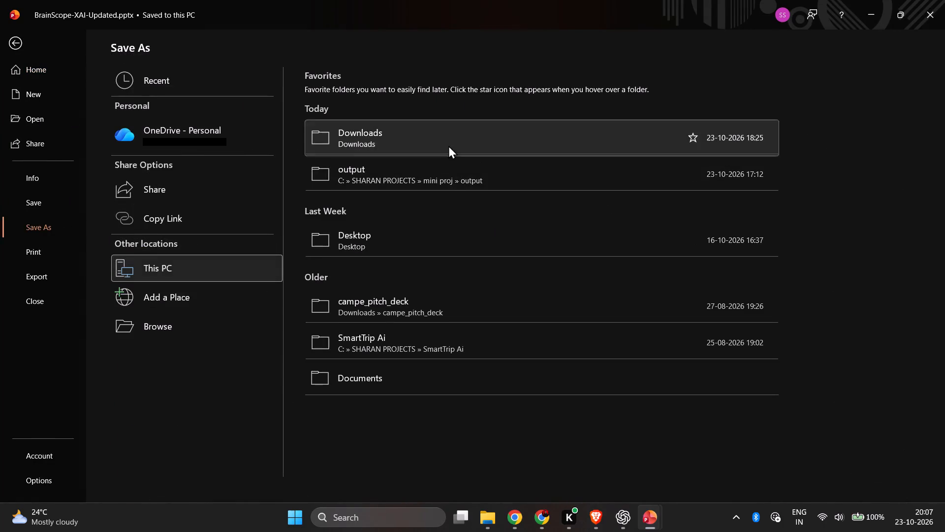
left_click(167, 201)
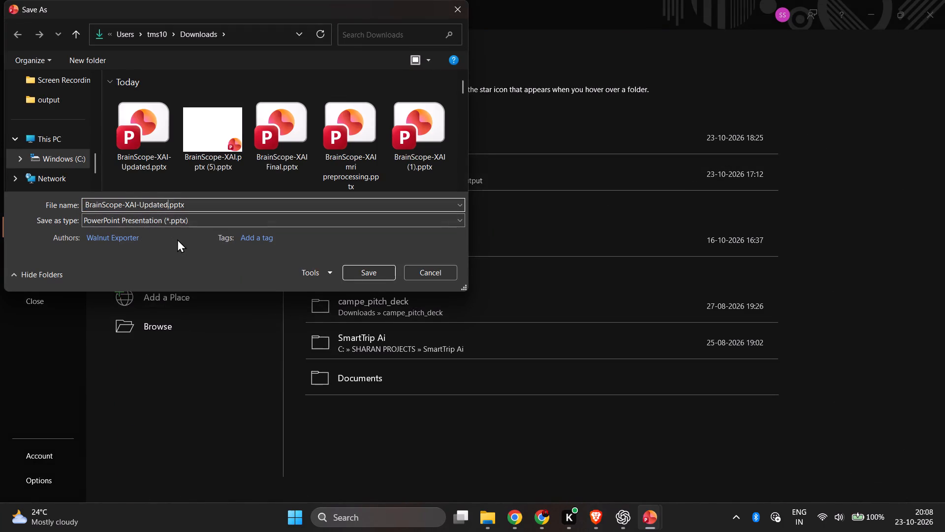
key("BackSpace")
key("BackSpace")
key("BackSpace")
key("BackSpace")
key("BackSpace")
key("BackSpace")
key("BackSpace")
type("Final")
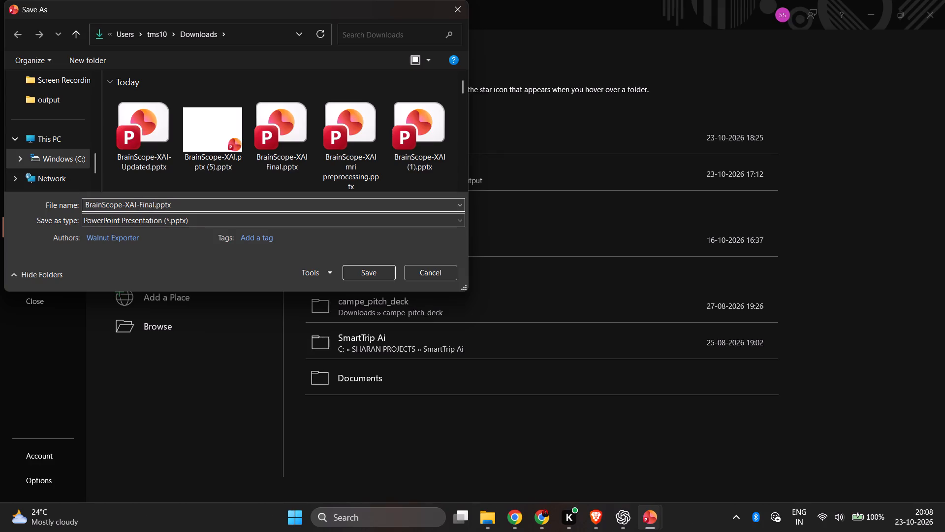
scroll(46, 148, "down", 2)
scroll(52, 150, "up", 2)
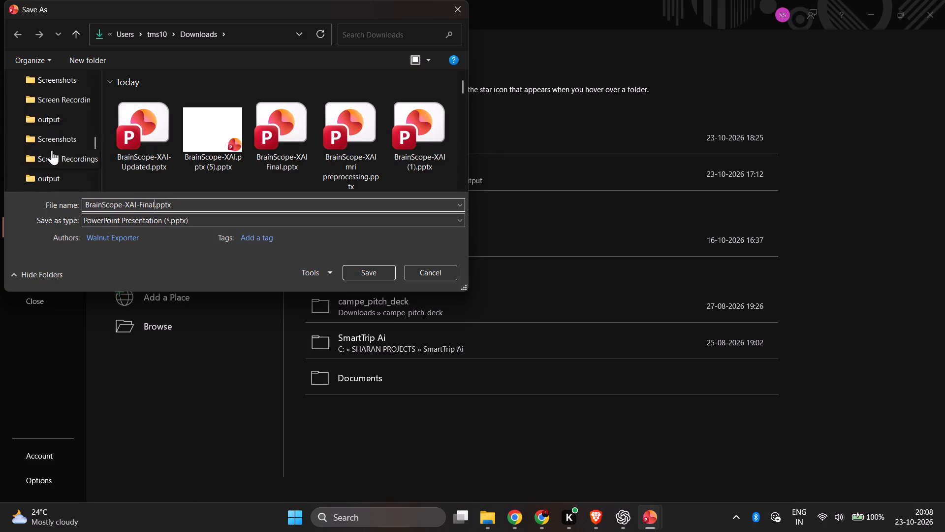
scroll(52, 150, "up", 2)
left_click(60, 133)
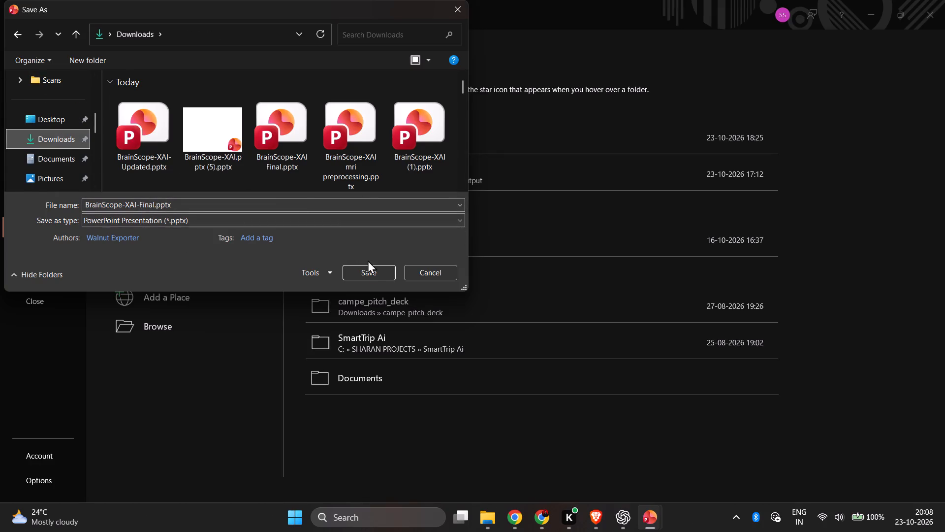
left_click(378, 271)
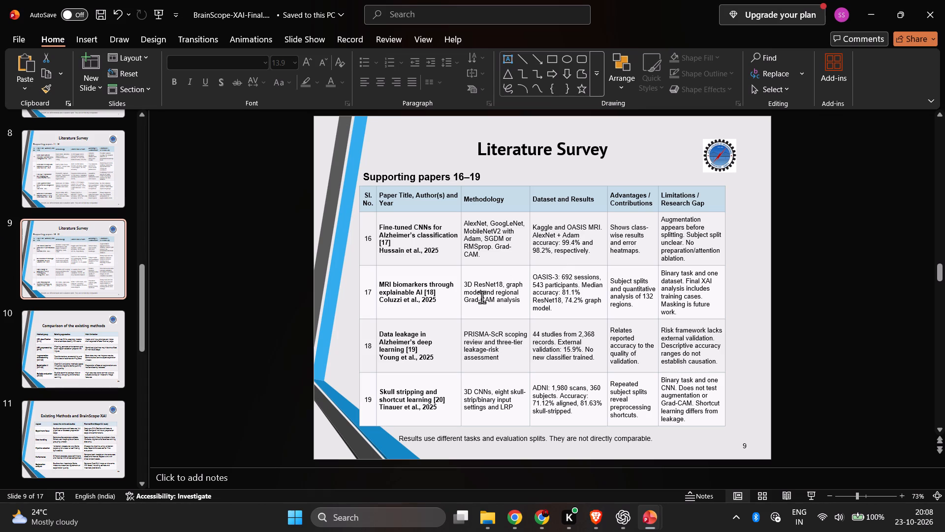
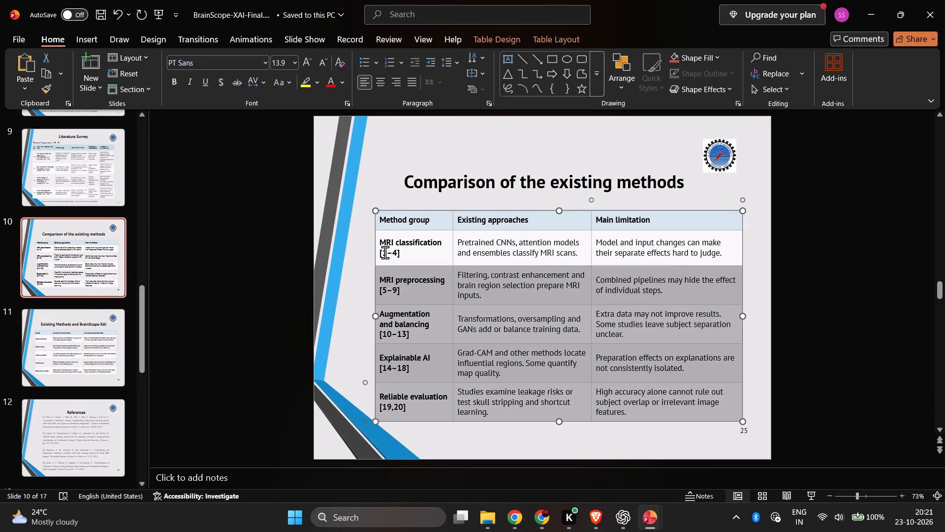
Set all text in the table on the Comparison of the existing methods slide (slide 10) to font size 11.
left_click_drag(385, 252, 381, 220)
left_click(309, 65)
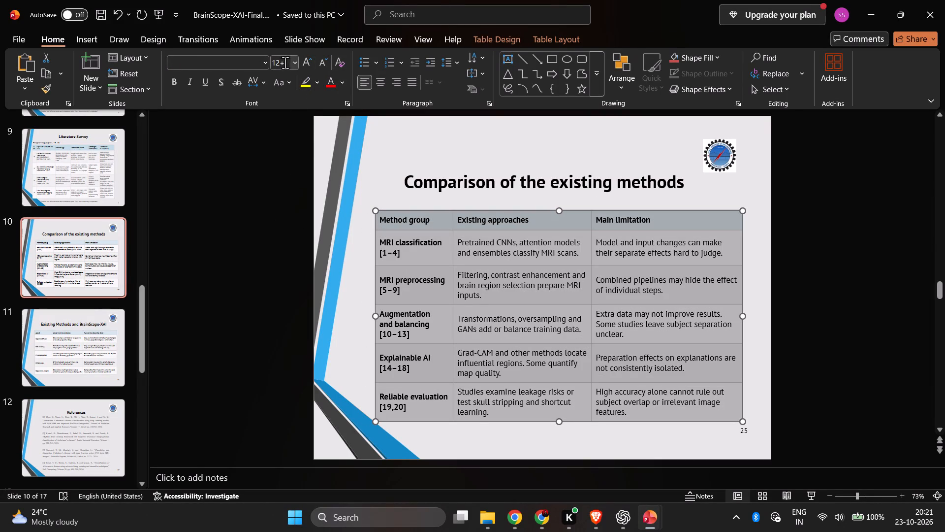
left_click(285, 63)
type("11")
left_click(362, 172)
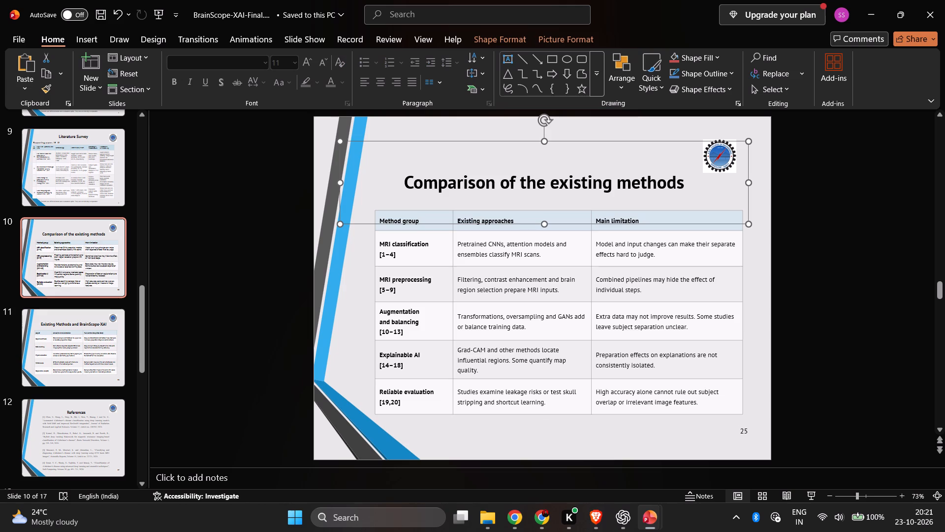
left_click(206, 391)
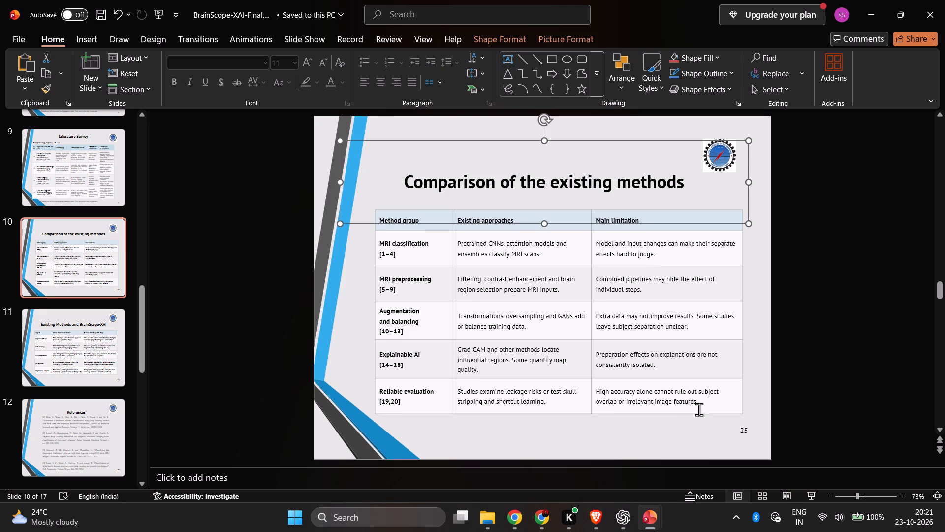
Reduce the text of references [17] to [20] on the last References slide (16) to font size 14.
scroll(64, 359, "down", 4)
scroll(88, 392, "down", 5)
left_click(85, 393)
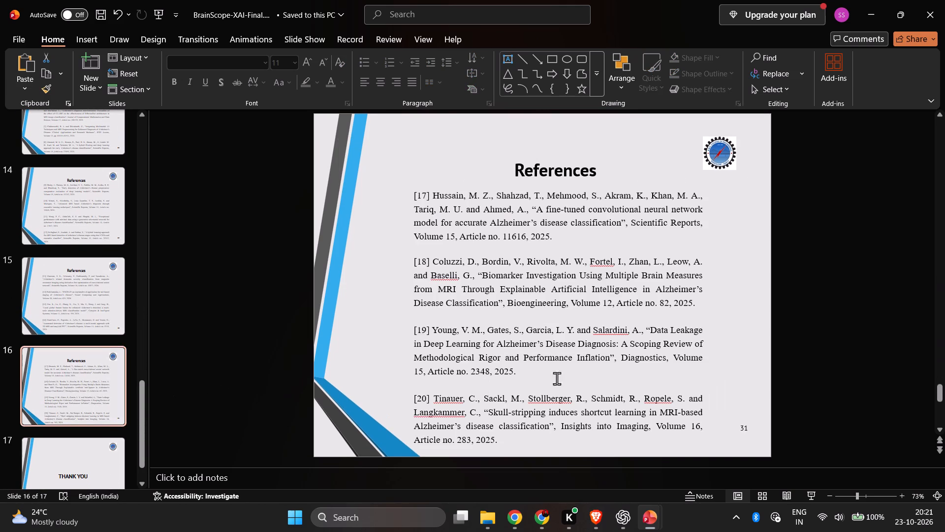
left_click(559, 374)
left_click(494, 354)
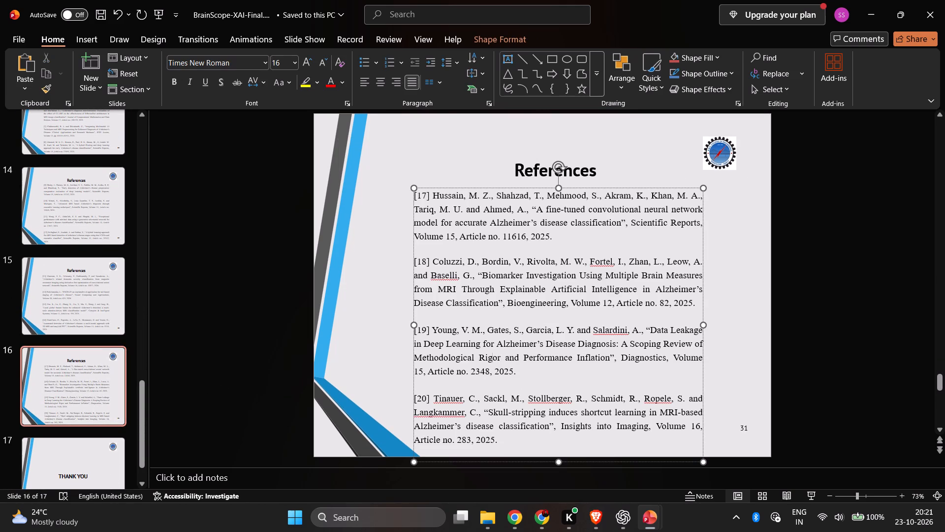
key("ctrl+a")
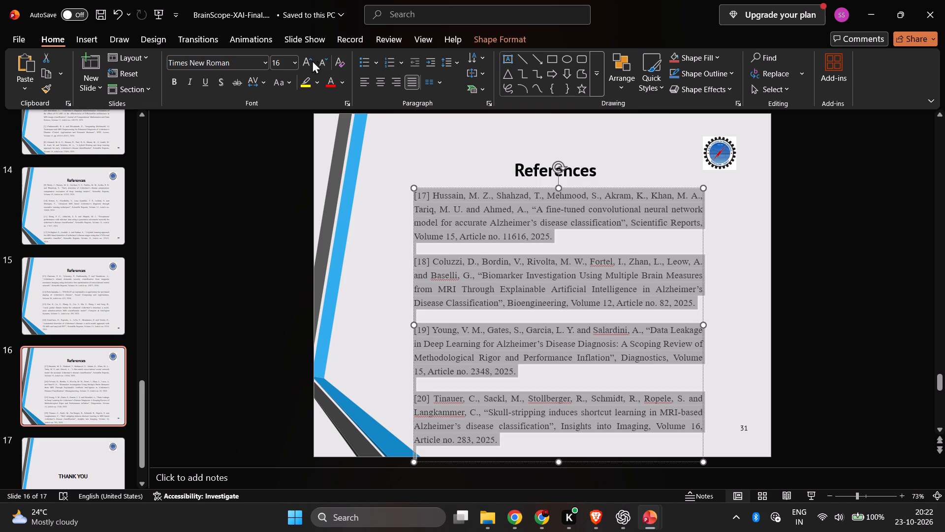
left_click(320, 61)
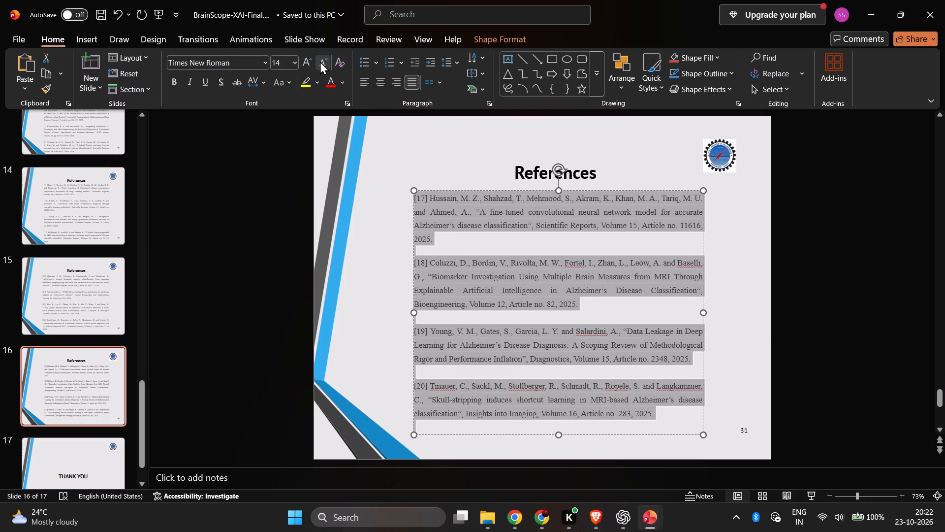
left_click(222, 233)
scroll(107, 408, "down", 2)
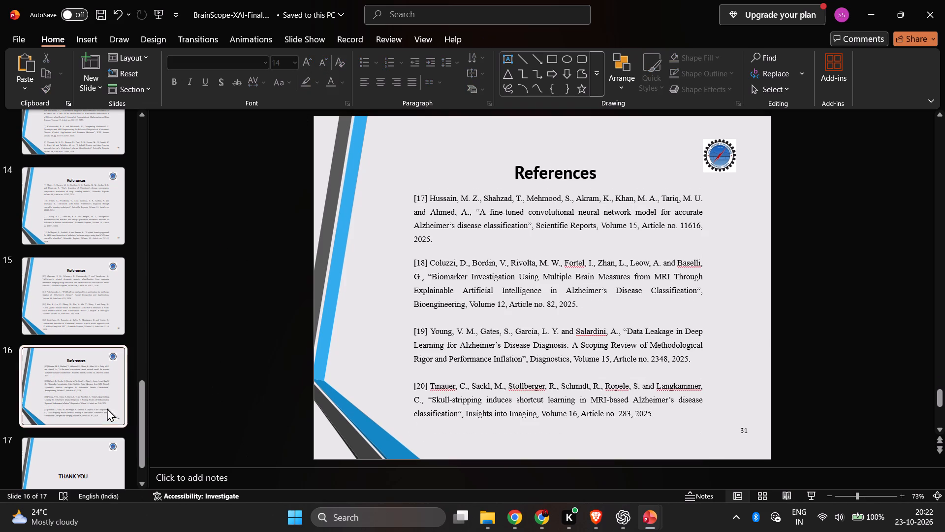
scroll(107, 408, "down", 6)
left_click(85, 357)
left_click(693, 388)
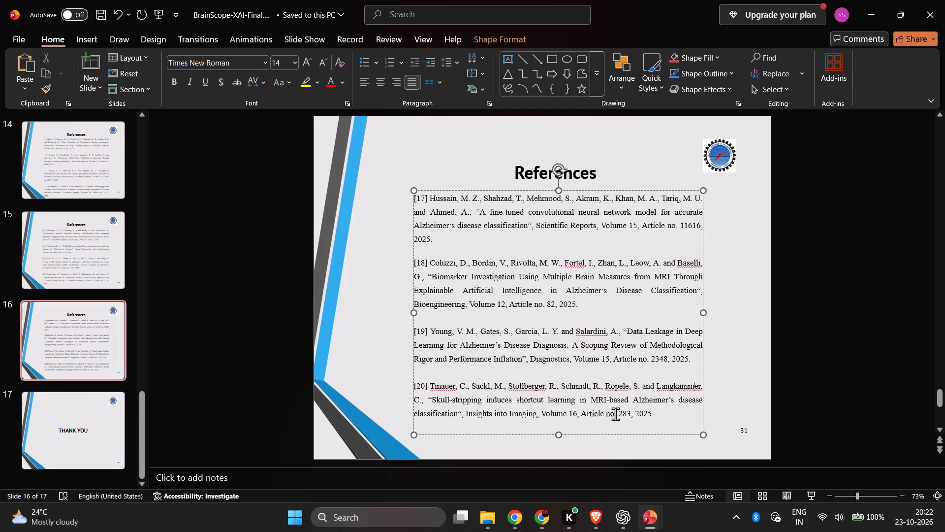
Reduce the text of references [13] to [16] on slide 15 to font size 14.
left_click(85, 270)
left_click(567, 423)
key("ctrl+a")
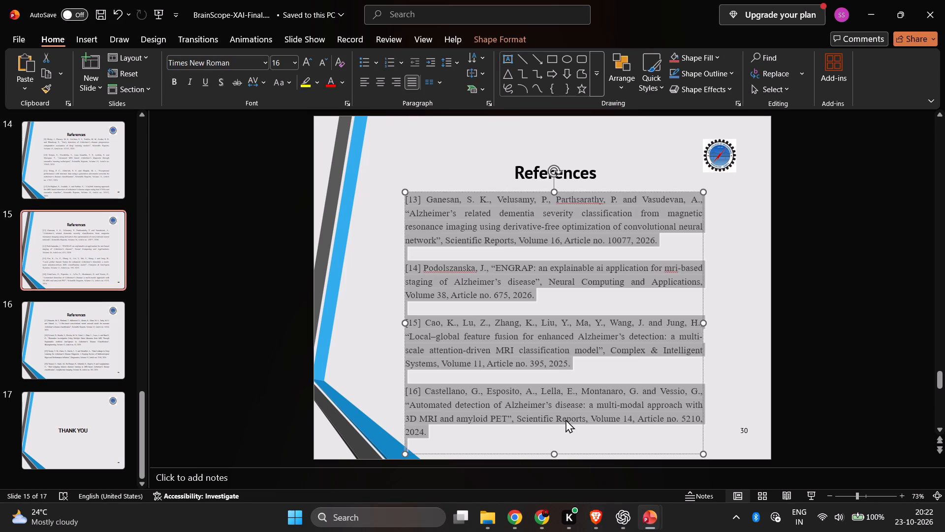
left_click(321, 60)
left_click(303, 222)
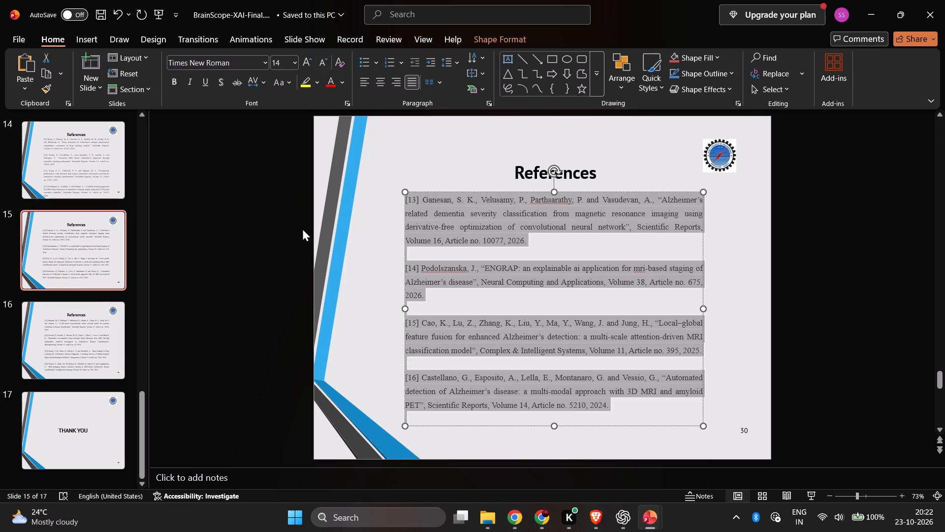
Reduce the text of references [9] to [12] on slide 14 to font size 14.
scroll(90, 254, "up", 2)
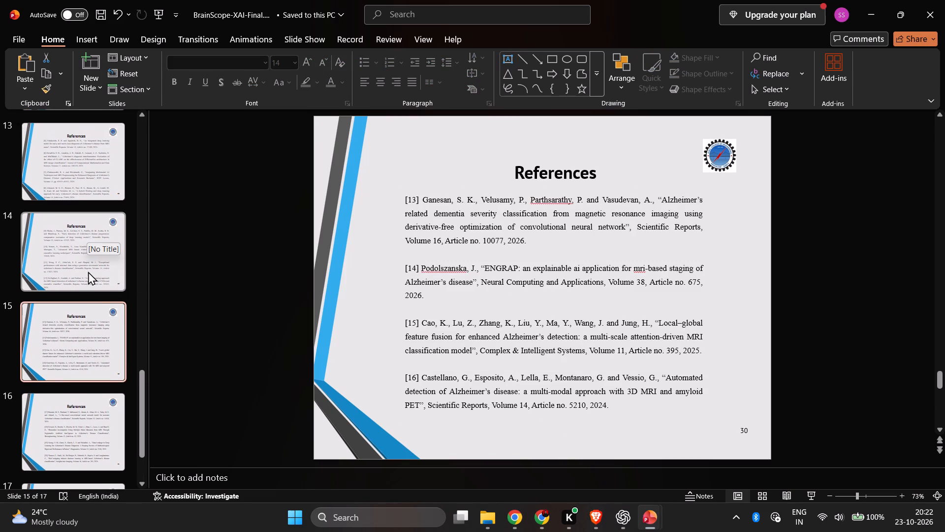
left_click(88, 262)
left_click(608, 431)
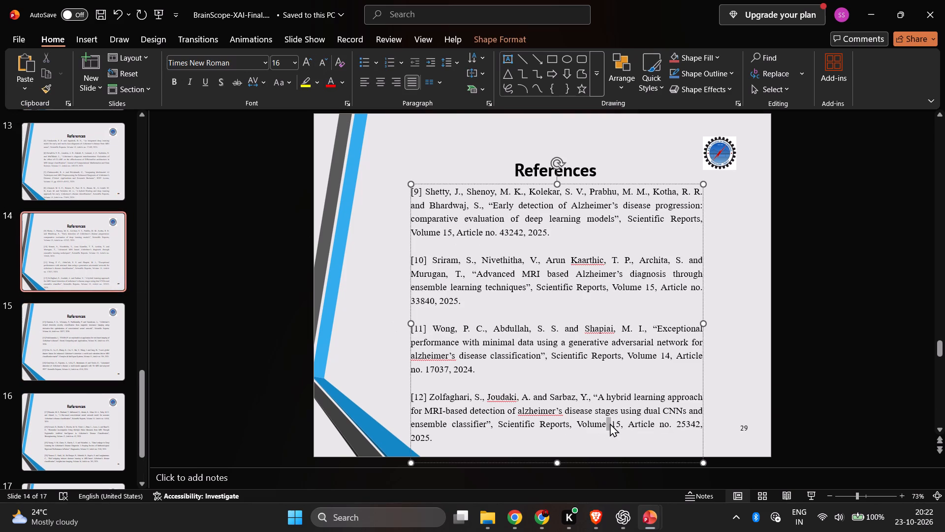
key("ctrl+a")
left_click(320, 66)
left_click(244, 216)
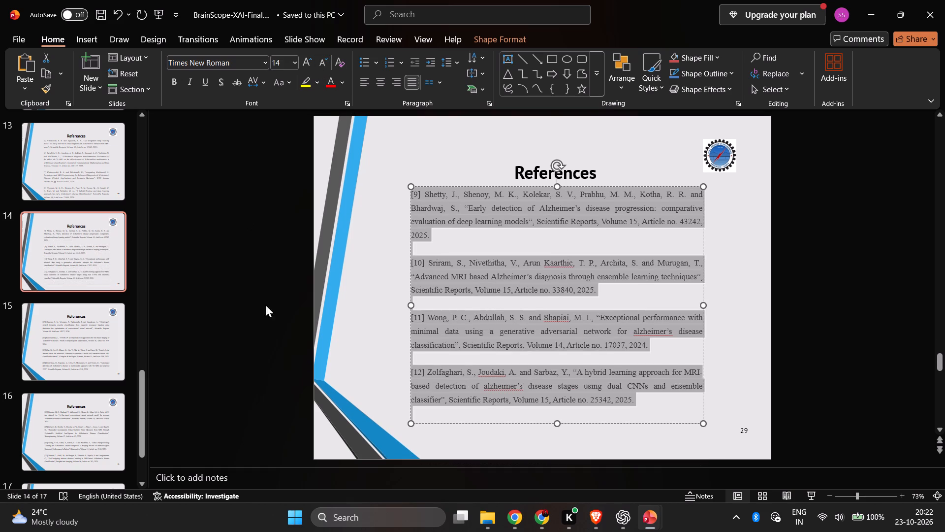
Reduce the text of references [5] to [8] on slide 13 to font size 14.
left_click(78, 178)
left_click(528, 388)
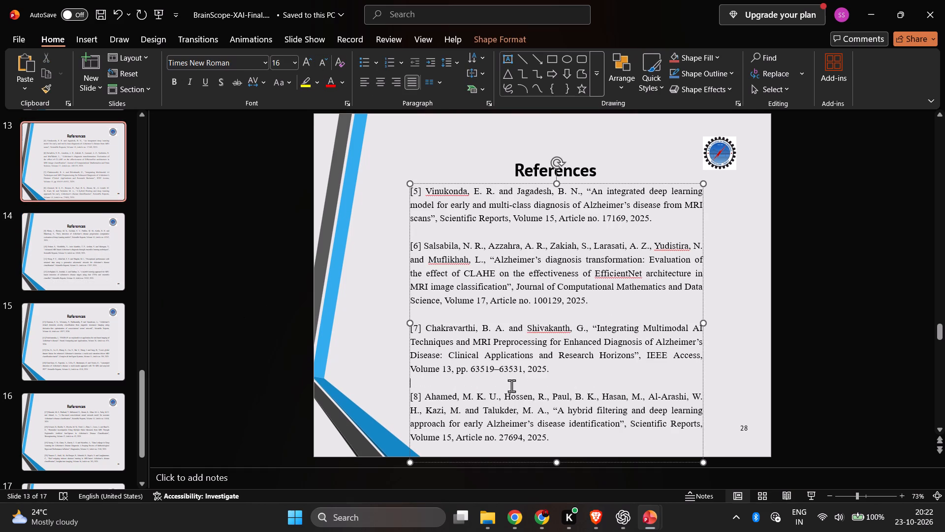
left_click(515, 325)
key("ctrl+a")
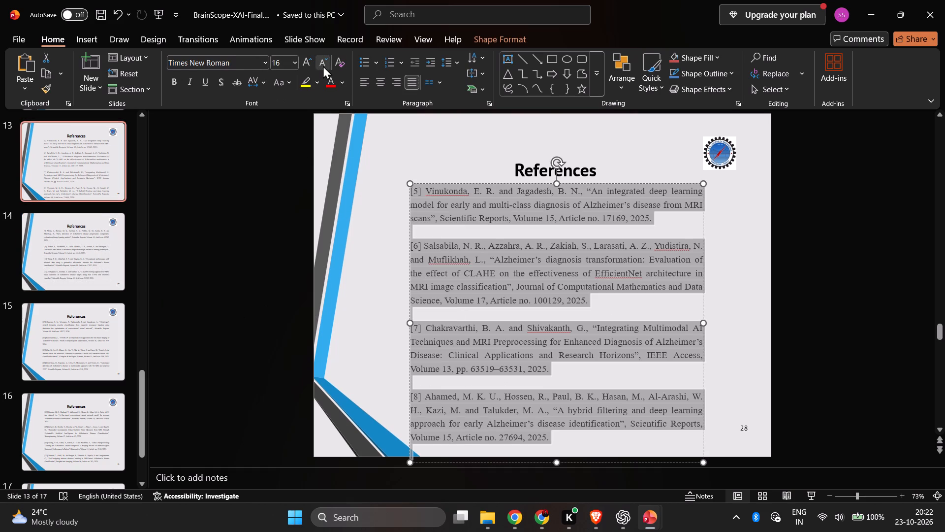
left_click(323, 66)
left_click(233, 266)
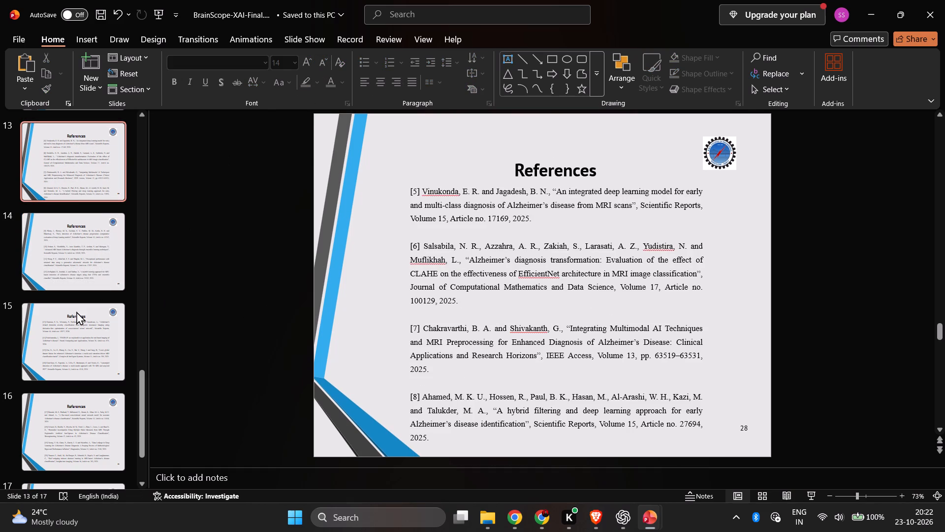
Review the References slides backwards from slide 16 to slide 13, checking the font size and fit of their text.
scroll(91, 394, "down", 2)
left_click(94, 367)
left_click(74, 262)
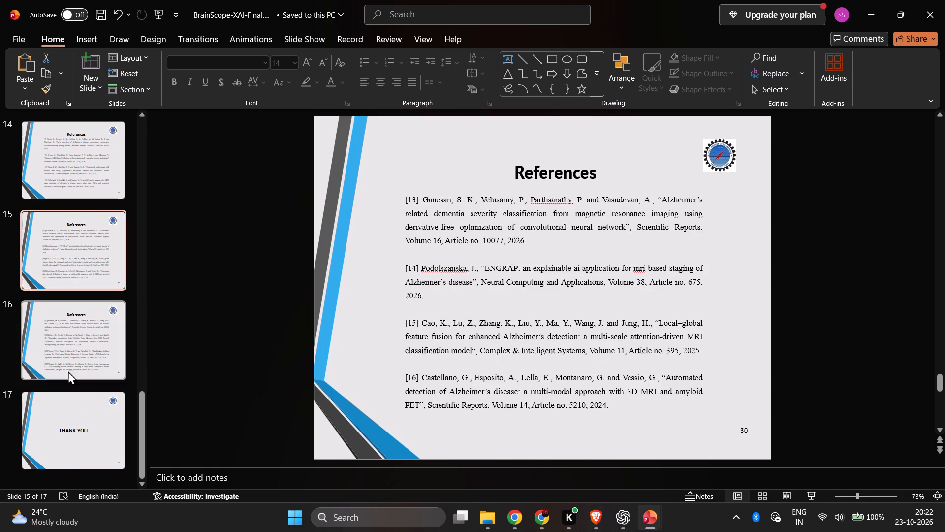
scroll(77, 399, "up", 3)
left_click(61, 312)
left_click(86, 218)
left_click(453, 346)
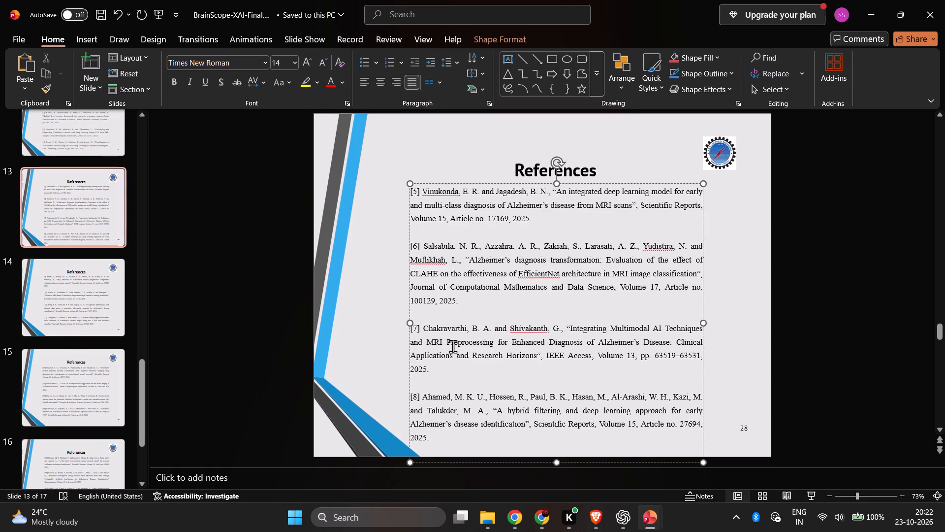
key("ctrl+a")
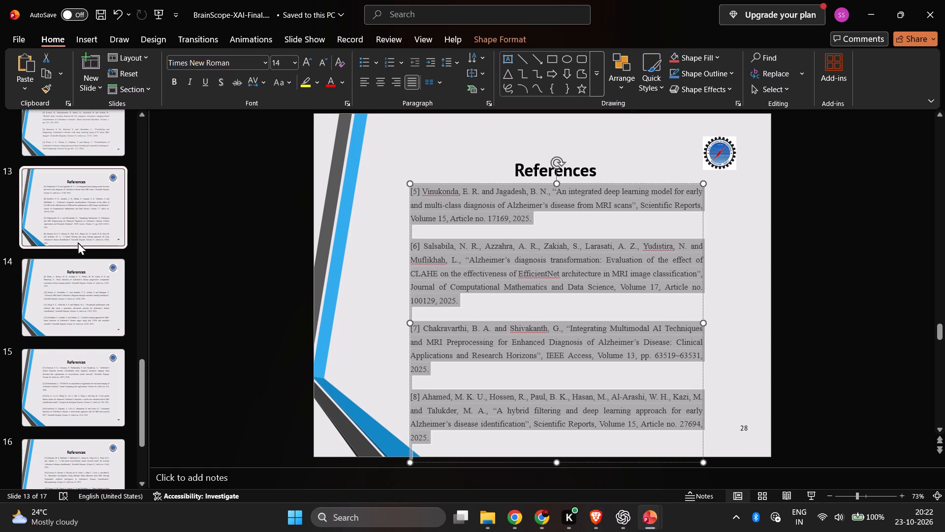
Reduce the text of references [1] to [4] on the first References slide (12) to font size 14.
scroll(52, 303, "up", 2)
left_click(105, 215)
left_click(519, 290)
key("ctrl+a")
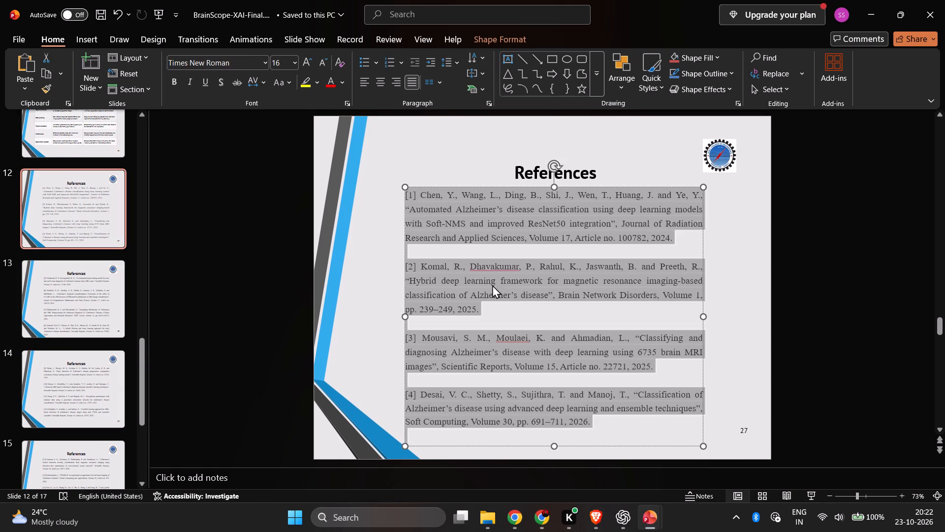
left_click(325, 60)
left_click(214, 277)
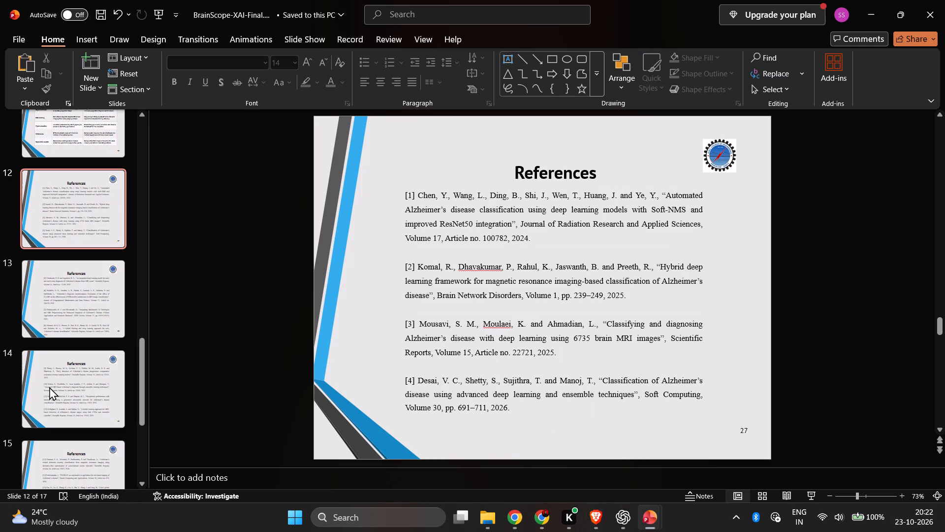
Increase all table text on the Existing Methods and BrainScope-XAI slide (slide 11) to font size 12.
scroll(49, 387, "up", 3)
left_click(89, 251)
left_click_drag(713, 396, 378, 225)
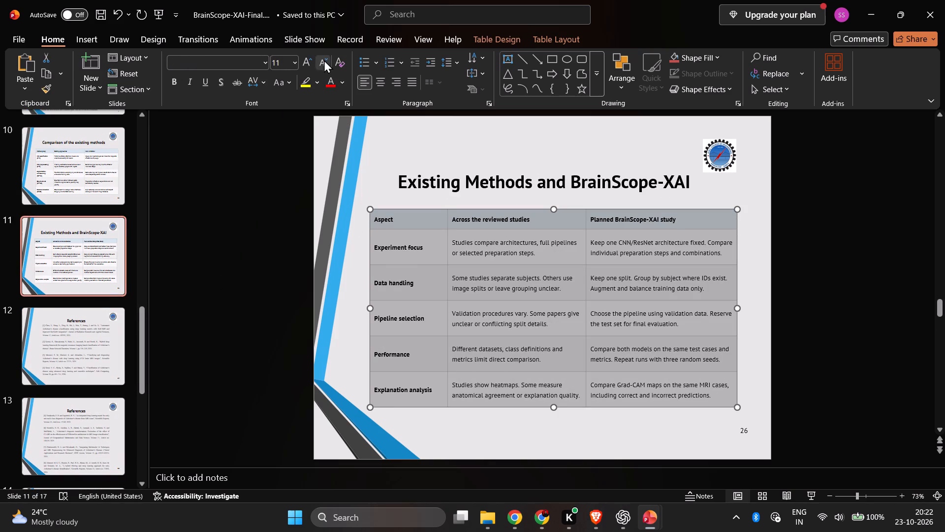
left_click(308, 61)
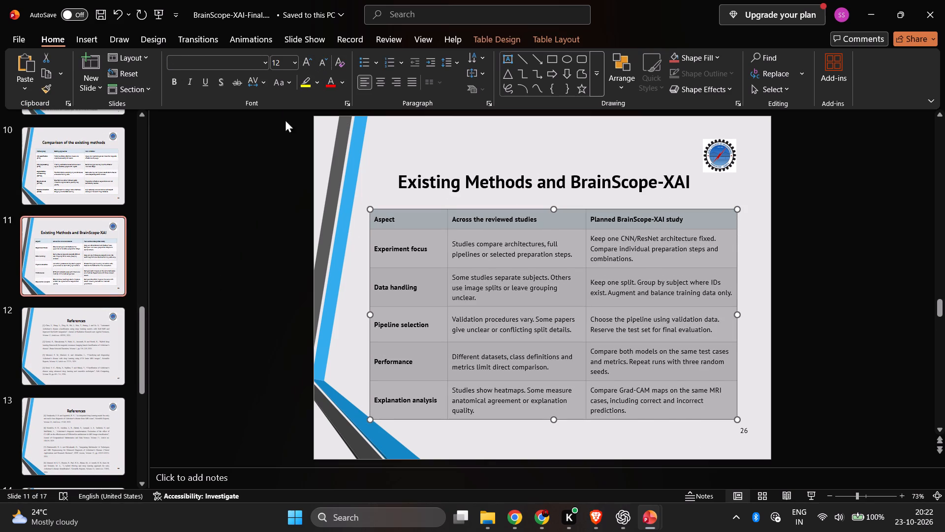
left_click(230, 261)
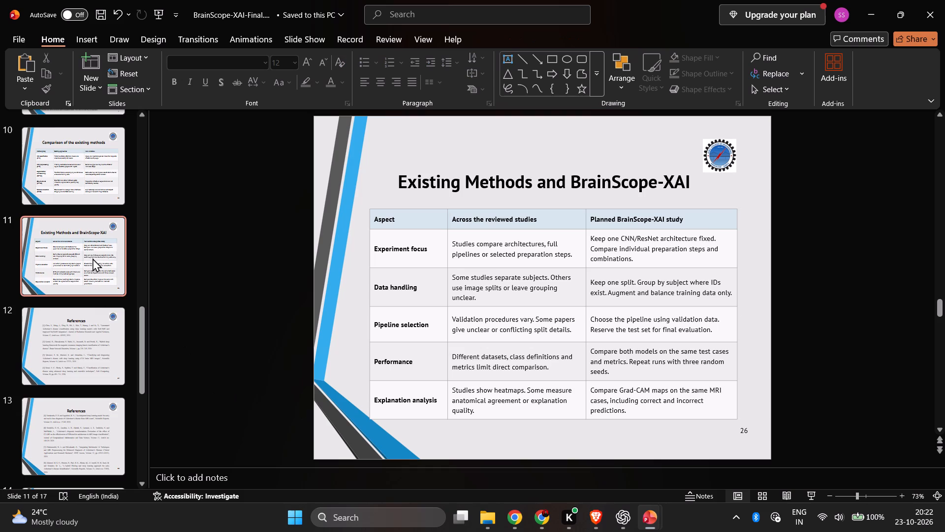
Increase all table text on the Comparison of the existing methods slide (slide 10) to font size 12.
scroll(93, 252, "up", 2)
left_click(88, 253)
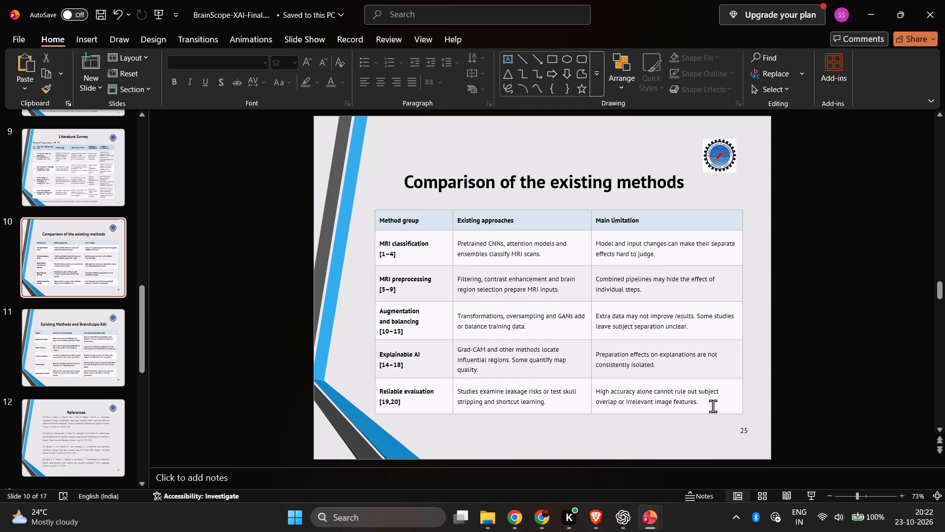
left_click_drag(713, 405, 399, 220)
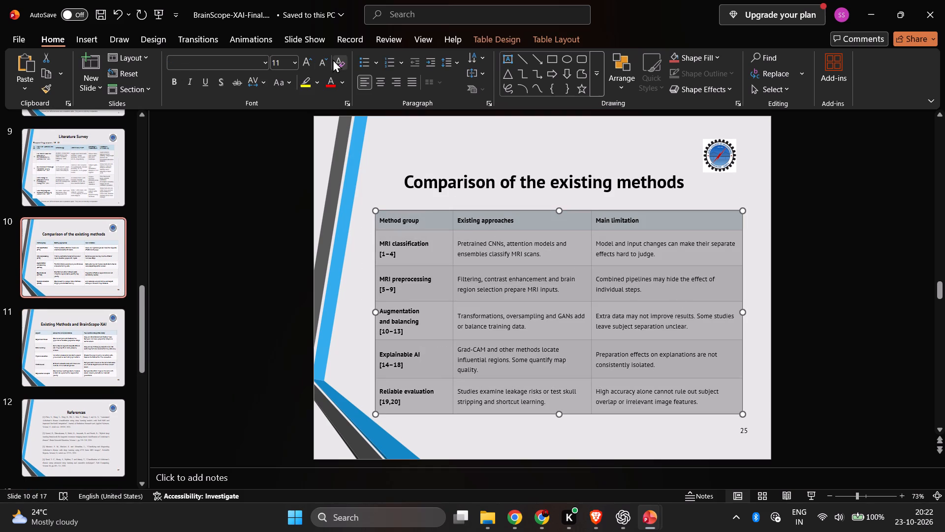
left_click(309, 58)
left_click(230, 235)
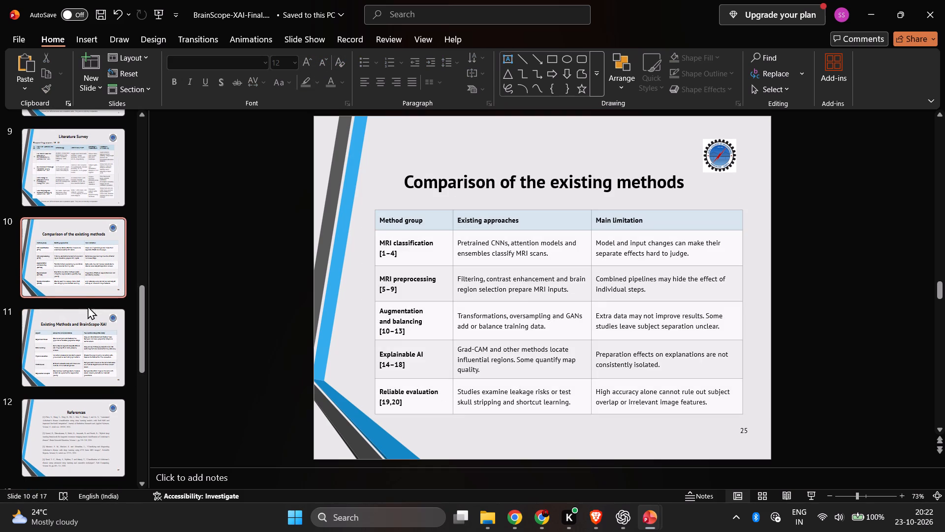
Set all table text on the Literature Survey slide for supporting papers 16–19 (slide 9) to font size 11.
scroll(86, 313, "up", 2)
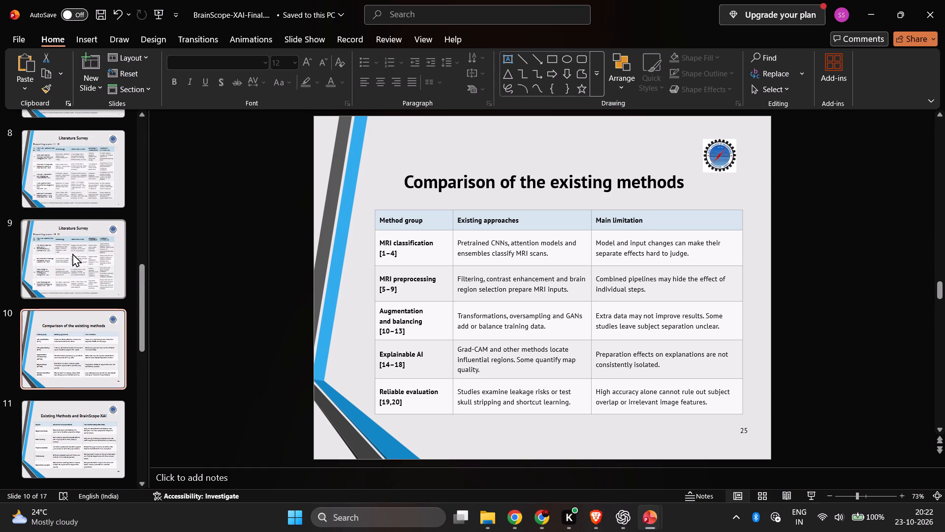
left_click(72, 253)
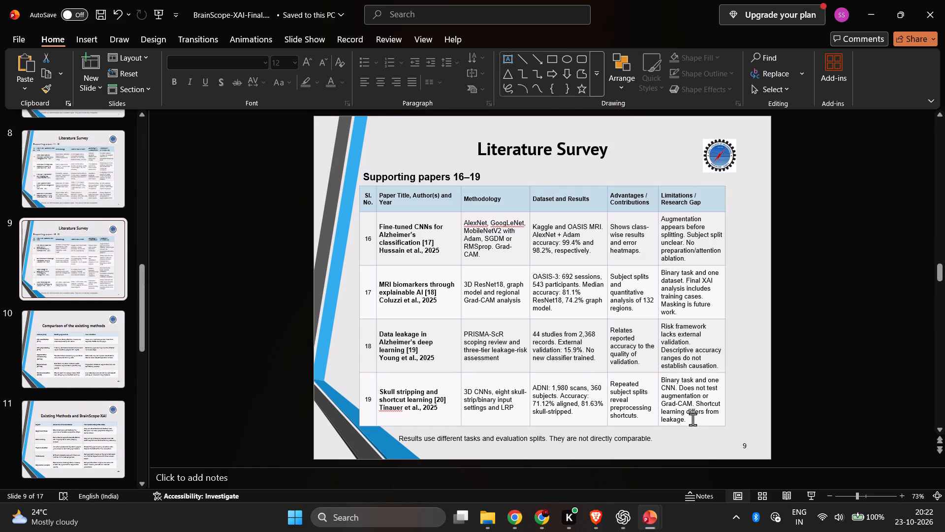
left_click_drag(698, 419, 366, 206)
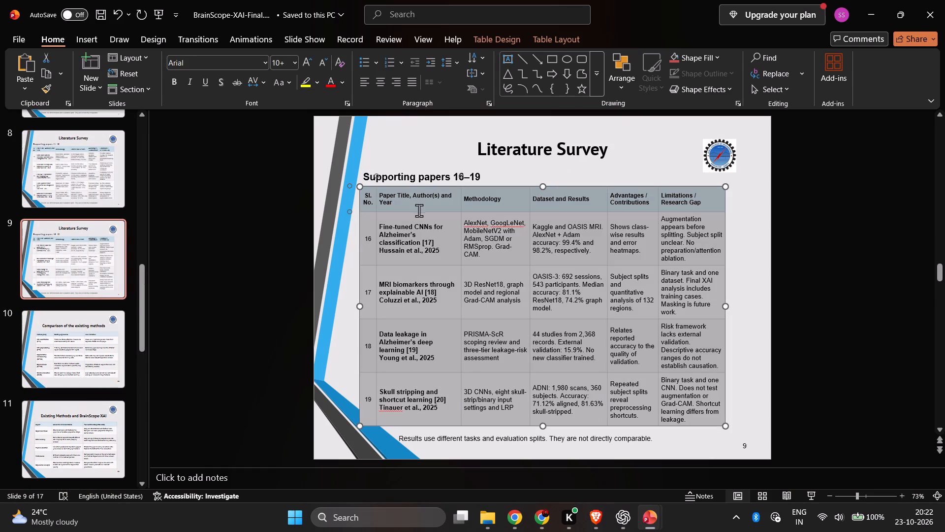
left_click(281, 61)
key("1")
key("1")
left_click(246, 188)
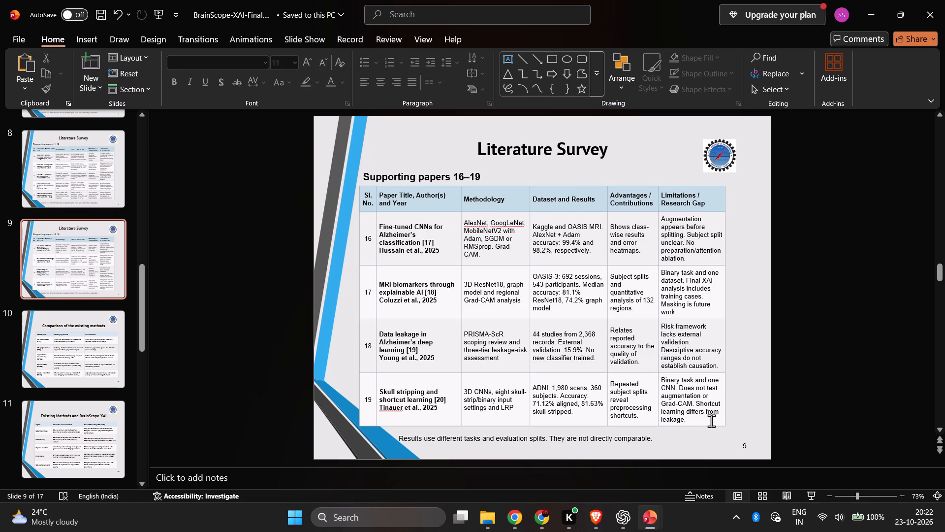
left_click(619, 403)
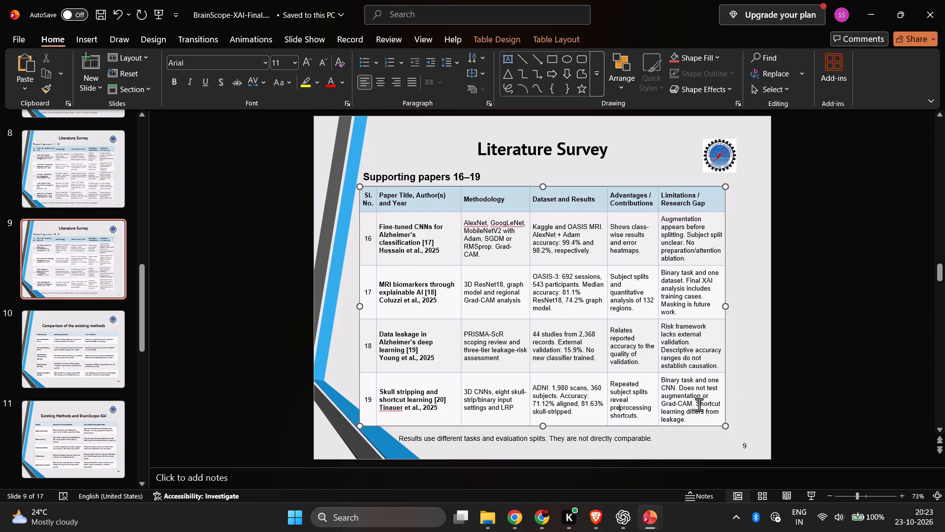
left_click(714, 424)
left_click(708, 419)
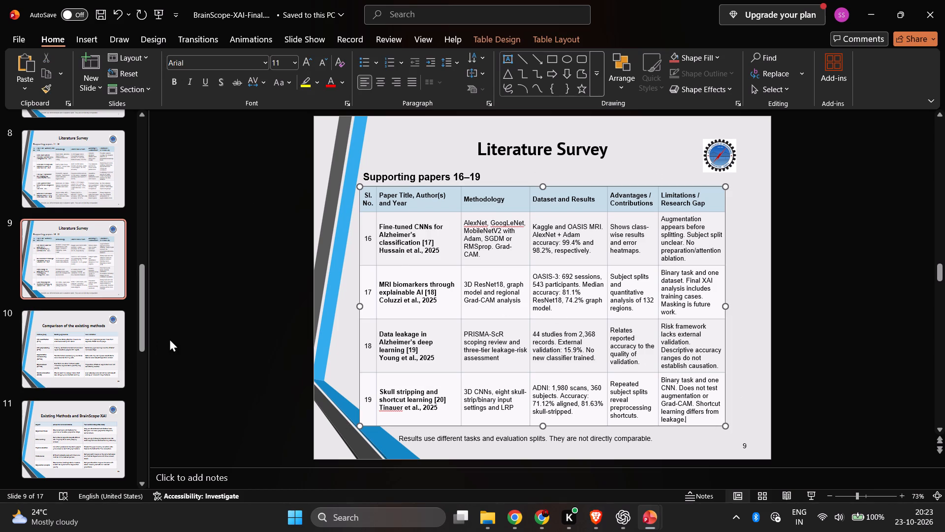
Set the "Supporting papers 16–19" heading on the Literature Survey slide (slide 9) to font size 16.
left_click(169, 338)
left_click(448, 179)
left_click(475, 173)
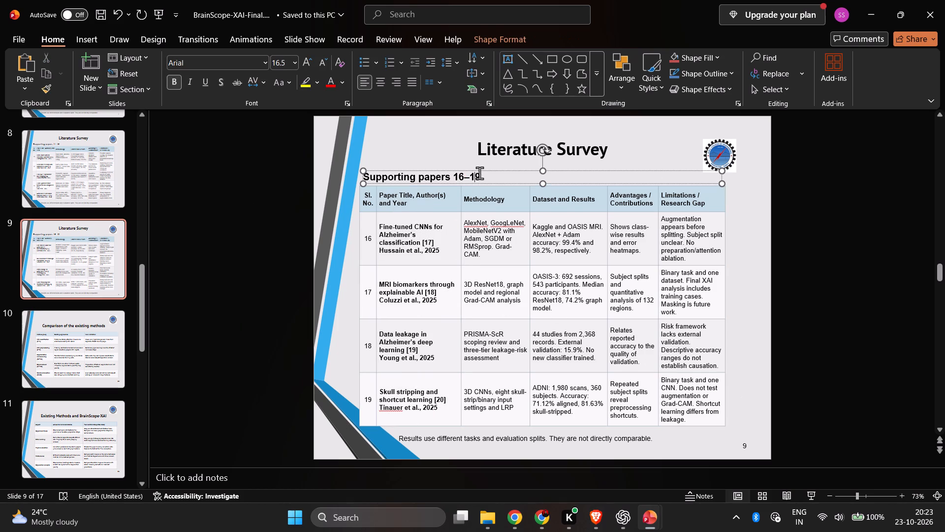
left_click(304, 58)
left_click(318, 60)
left_click(260, 240)
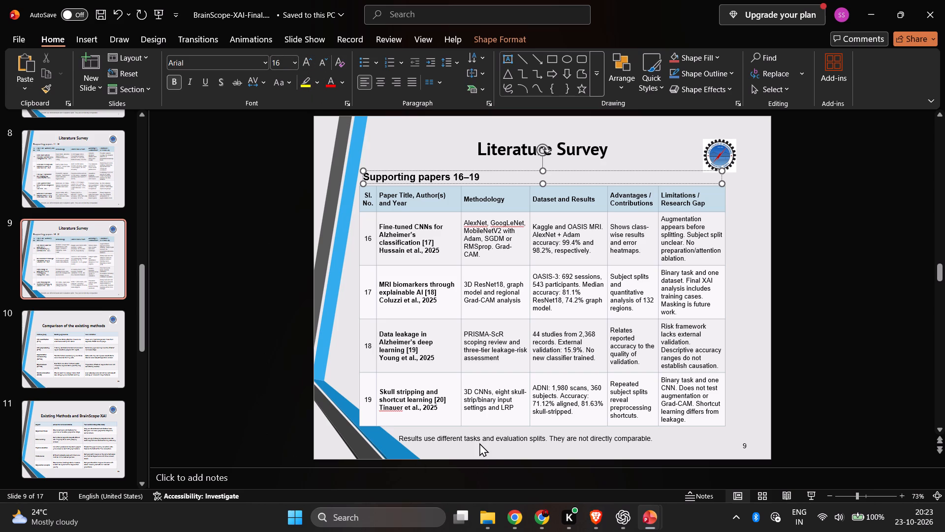
Set the note below the table on slide 9, starting "Results use different tasks", to font size 12.
left_click(481, 439)
left_click(309, 61)
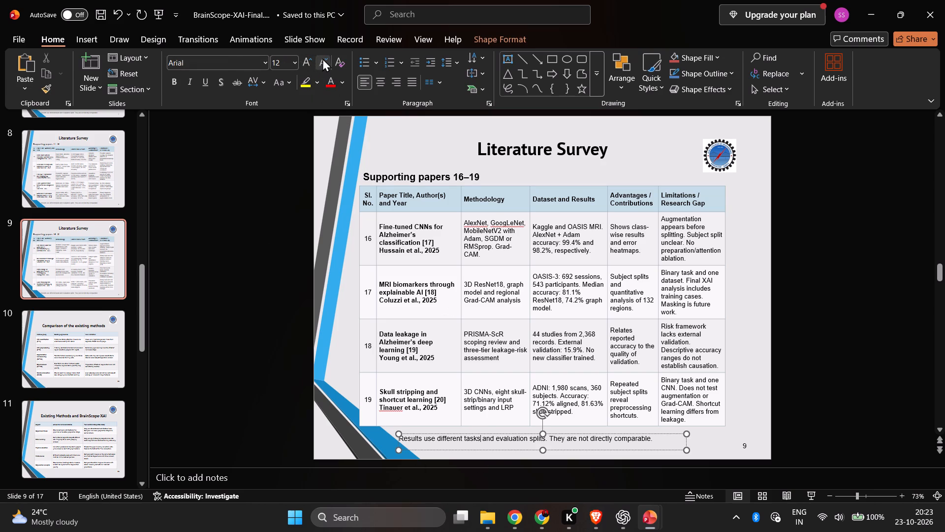
left_click(197, 208)
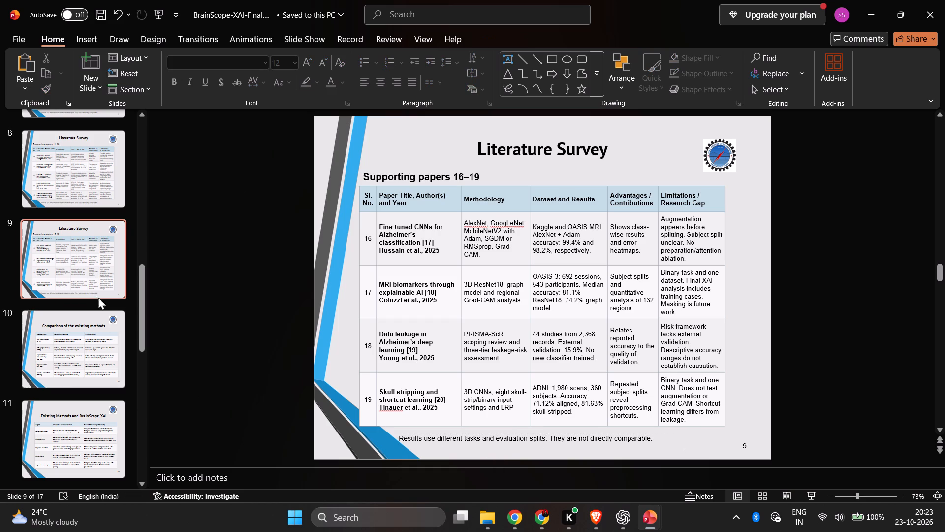
left_click(585, 434)
Set all table text on the Literature Survey slide for supporting papers 11–15 (slide 8) to font size 11.
left_click(82, 177)
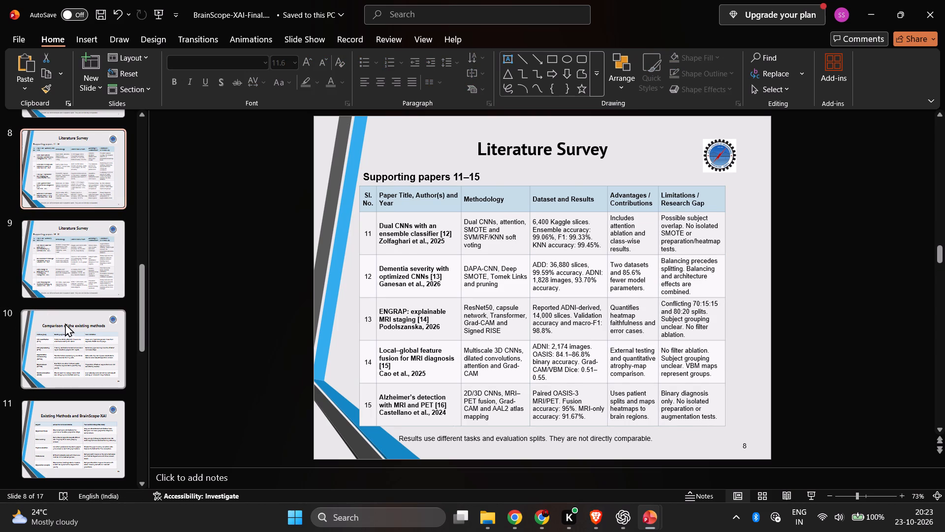
left_click(76, 266)
left_click(64, 178)
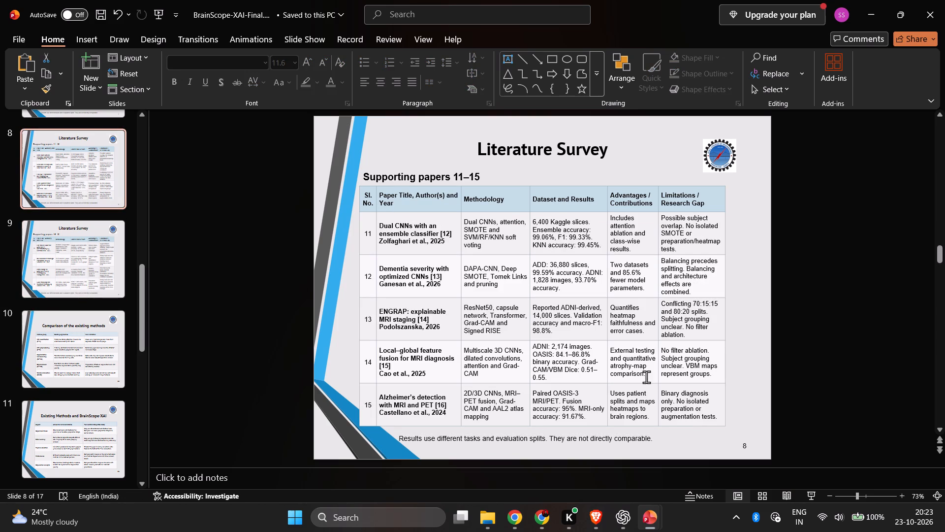
left_click(716, 416)
left_click(639, 439)
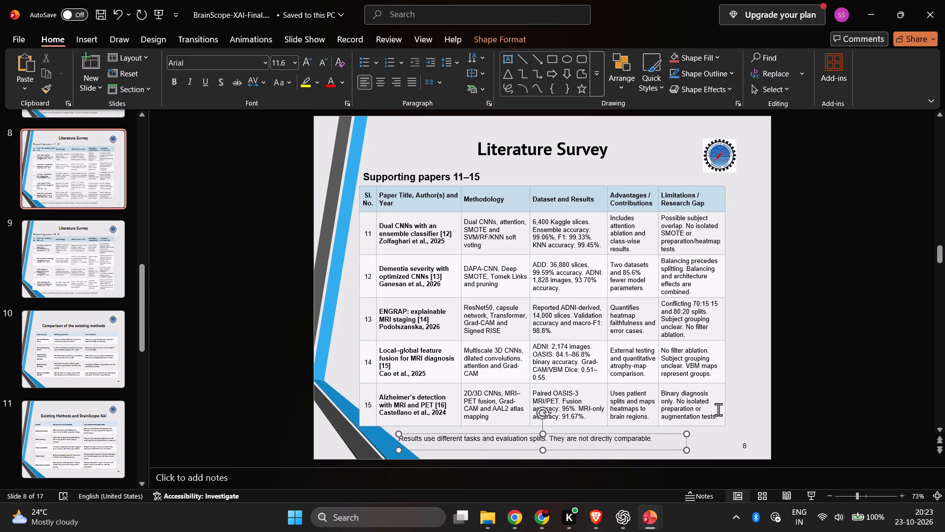
left_click_drag(720, 414, 337, 224)
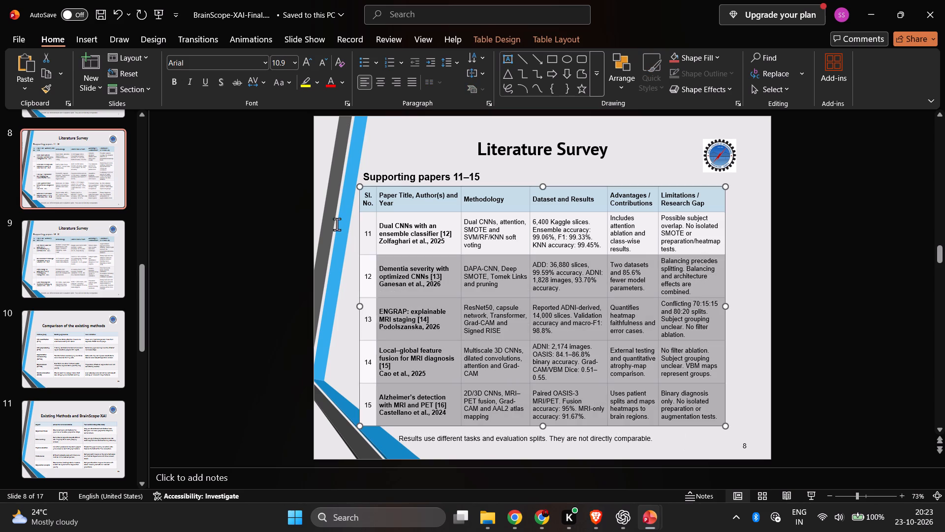
left_click_drag(337, 224, 356, 198)
left_click(276, 65)
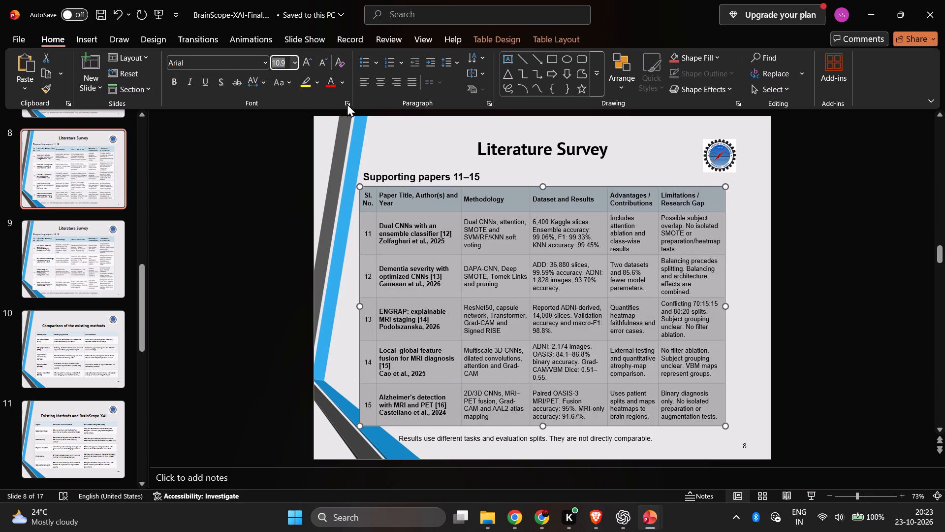
type("11")
left_click(251, 186)
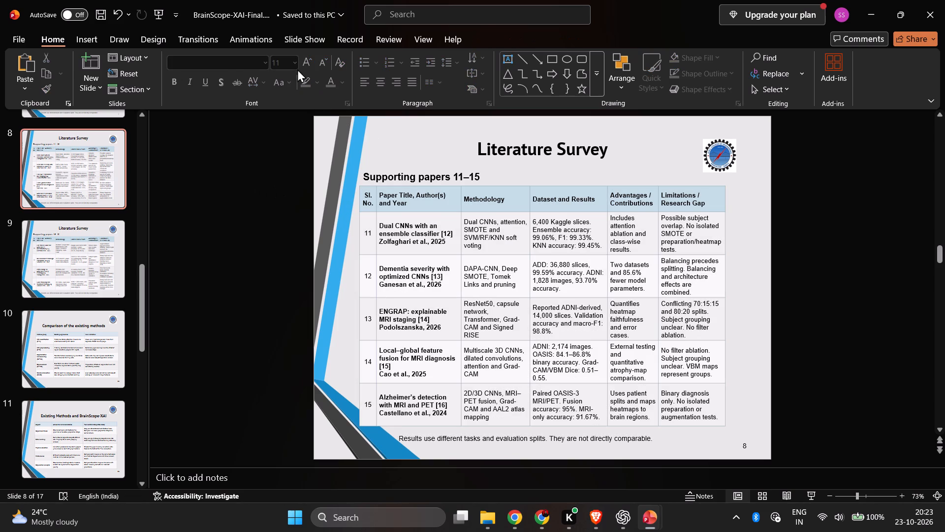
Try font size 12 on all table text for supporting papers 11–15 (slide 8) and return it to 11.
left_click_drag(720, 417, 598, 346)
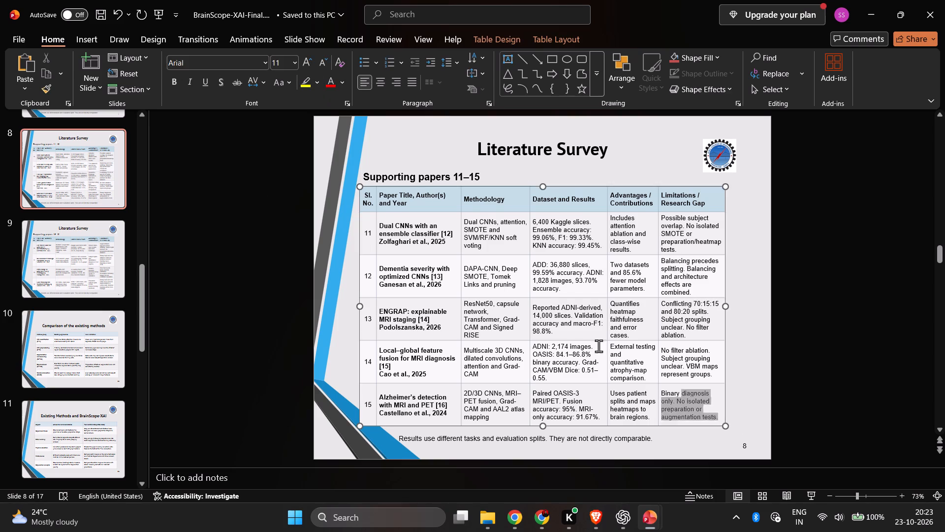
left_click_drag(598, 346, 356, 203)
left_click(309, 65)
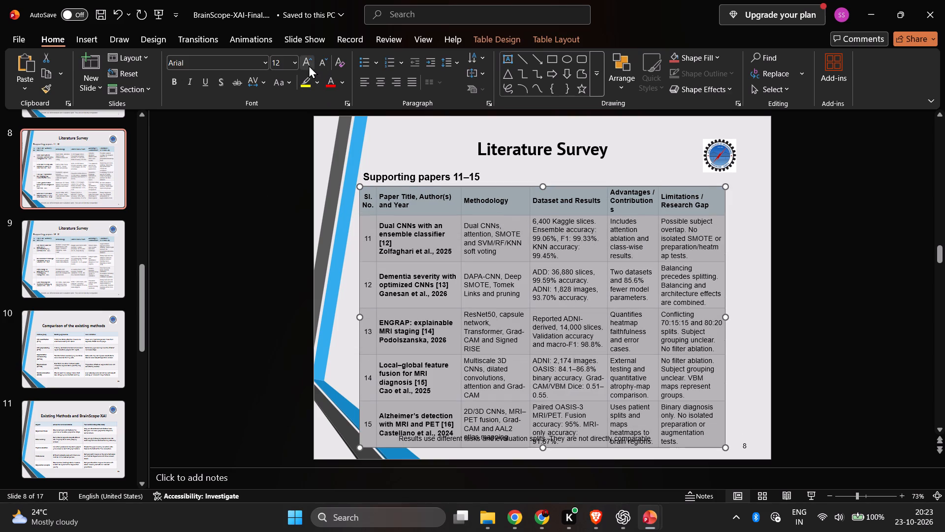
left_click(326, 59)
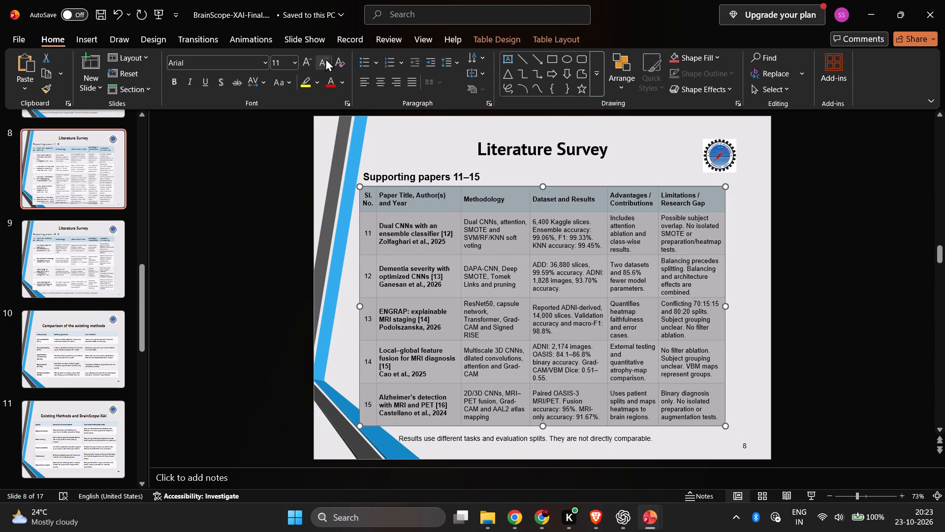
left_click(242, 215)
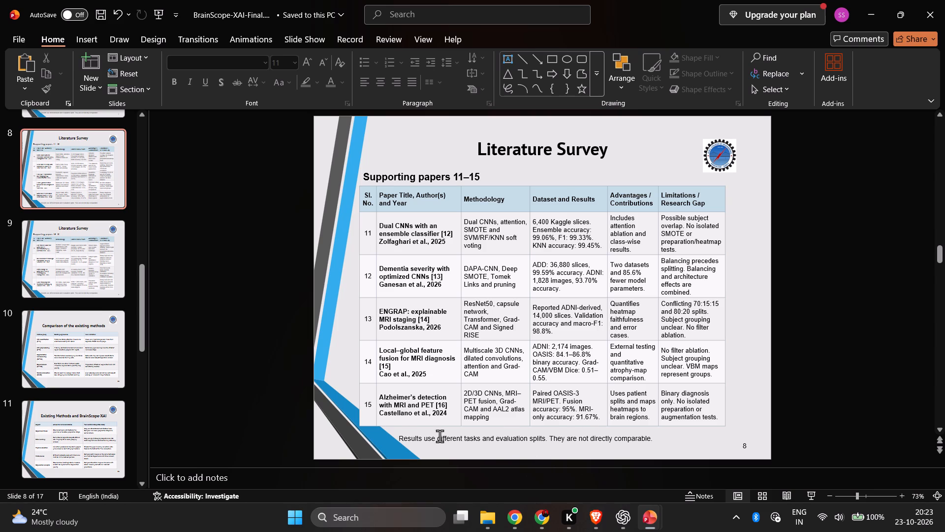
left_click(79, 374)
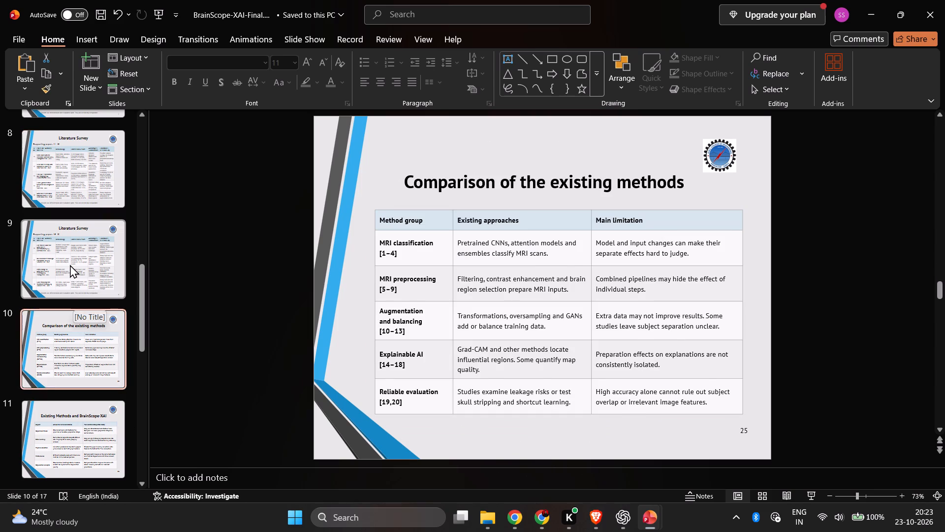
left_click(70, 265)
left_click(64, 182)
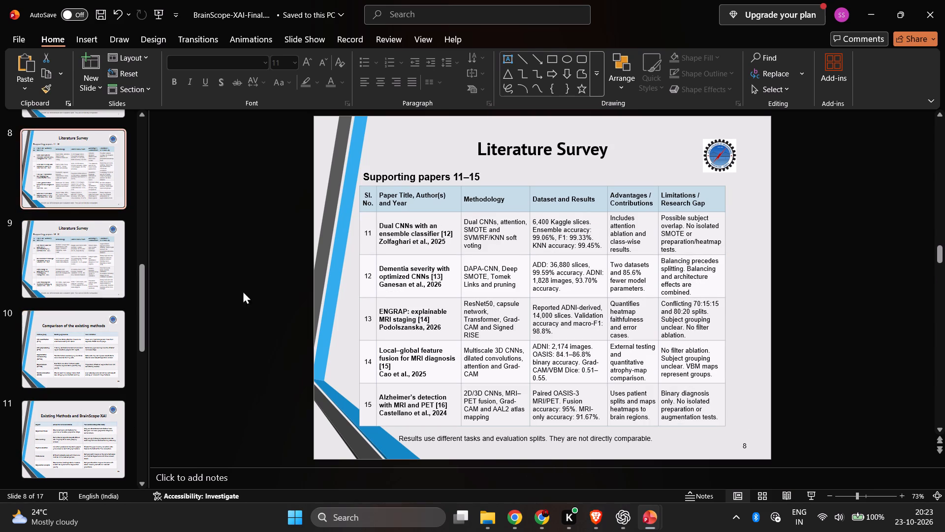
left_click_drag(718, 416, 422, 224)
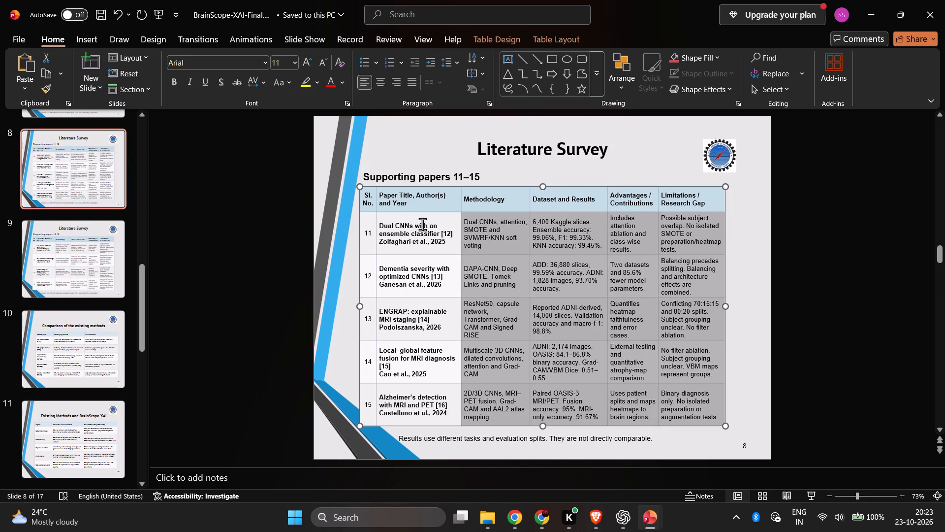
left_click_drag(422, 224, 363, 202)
Set all table text on the Literature Survey slide for supporting papers 6–10 (slide 7) to font size 11.
scroll(19, 302, "up", 4)
left_click(32, 269)
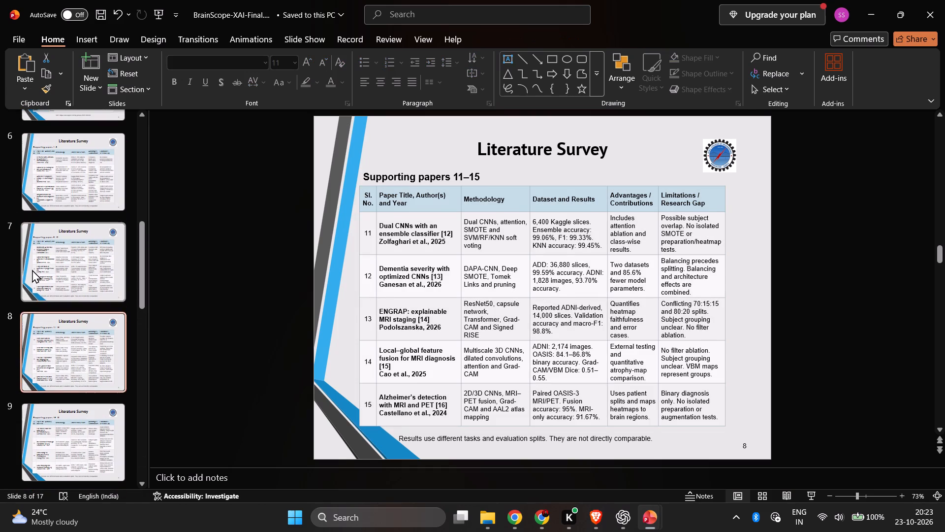
left_click_drag(719, 414, 439, 262)
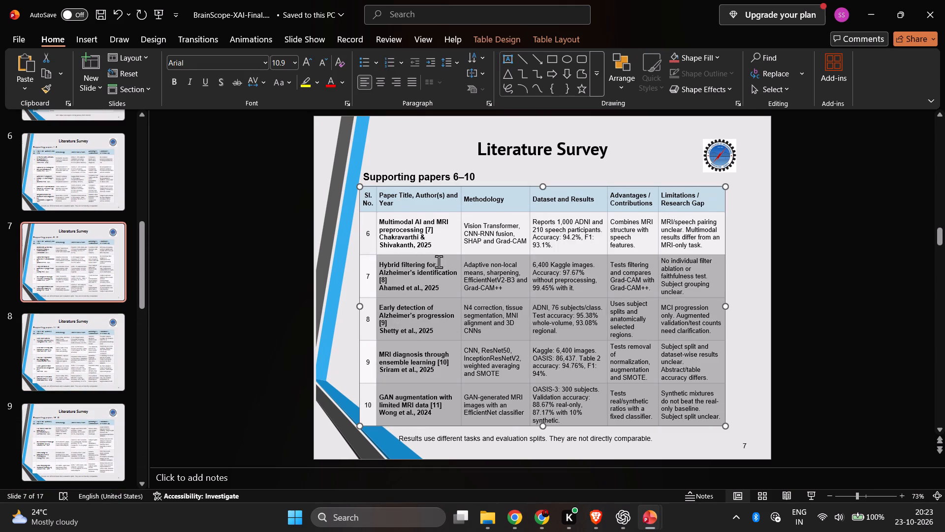
left_click_drag(439, 262, 366, 209)
left_click(277, 60)
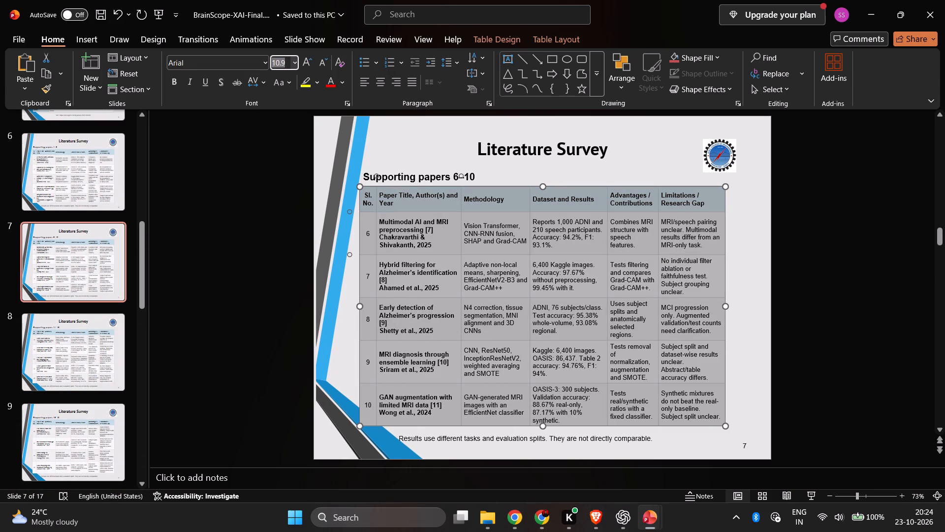
key("1")
key("1")
left_click(247, 299)
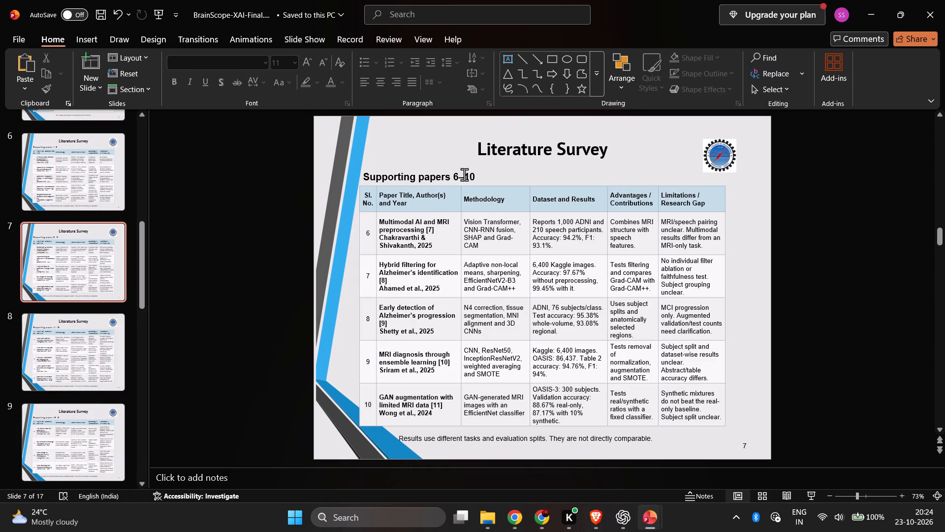
Set the "Supporting papers 6–10" heading on slide 7 to font size 16.
left_click(464, 174)
left_click(305, 63)
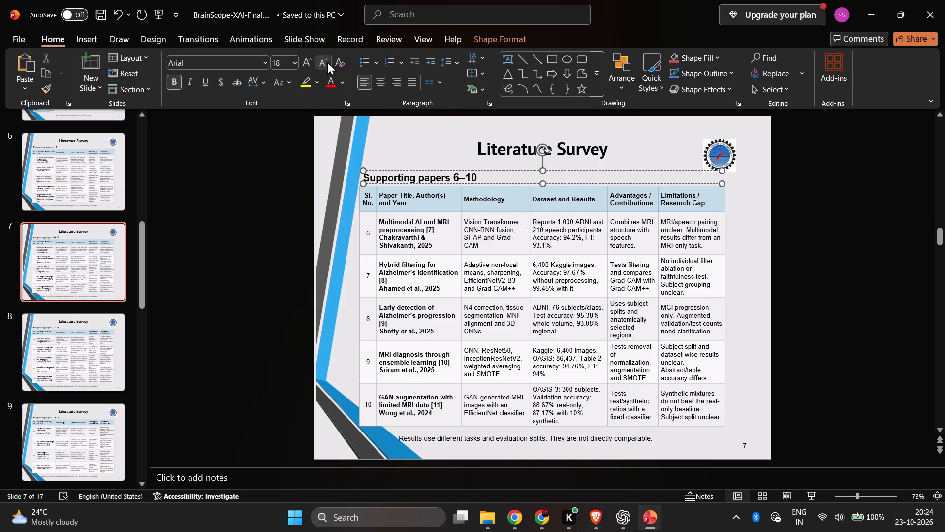
left_click(327, 62)
left_click(241, 219)
Set the "Supporting papers 11–15" heading on slide 8 to font size 16.
left_click(96, 344)
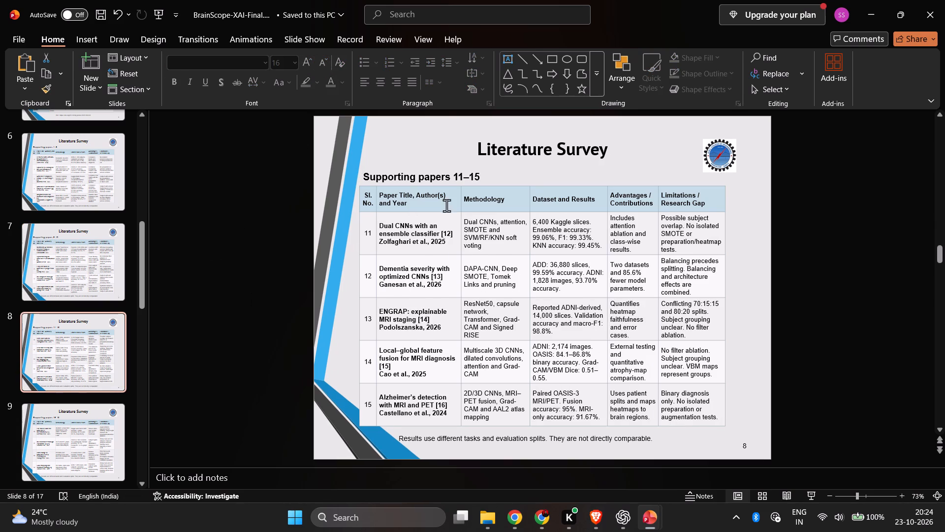
left_click(473, 176)
left_click(314, 60)
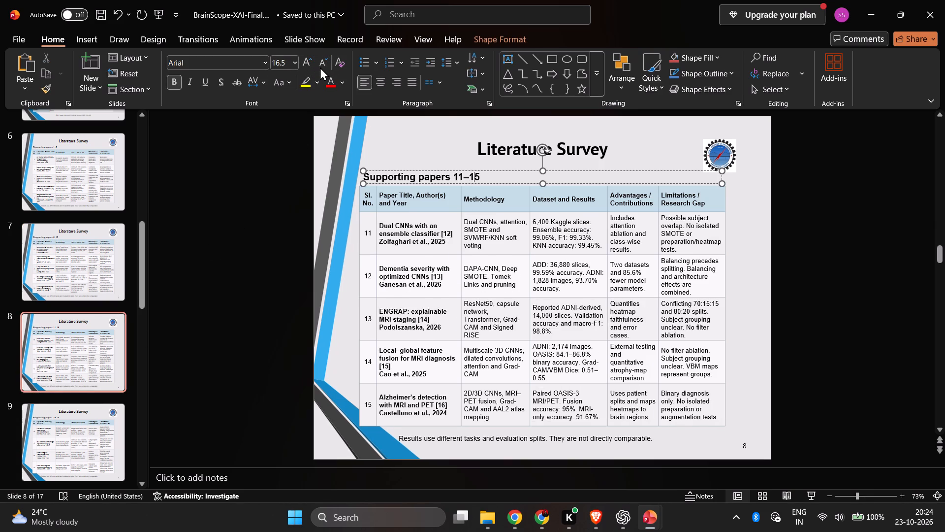
left_click(320, 64)
left_click(249, 174)
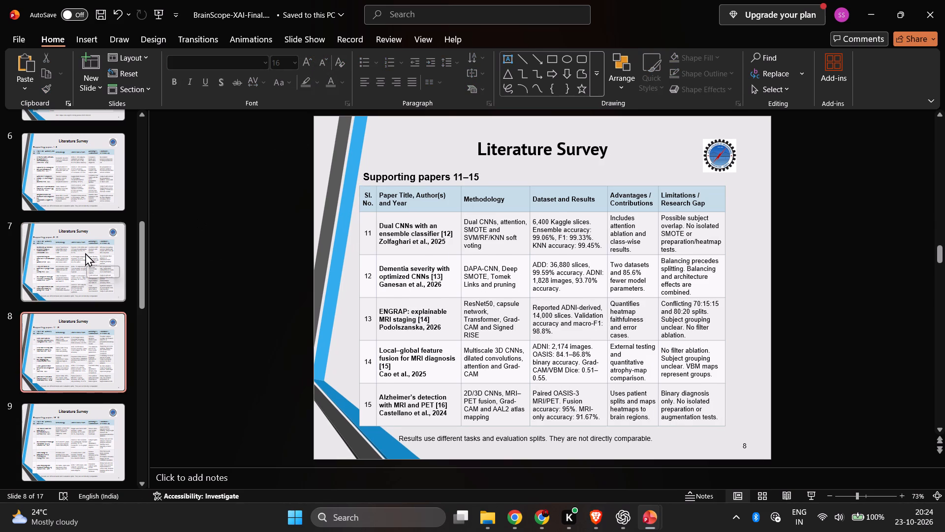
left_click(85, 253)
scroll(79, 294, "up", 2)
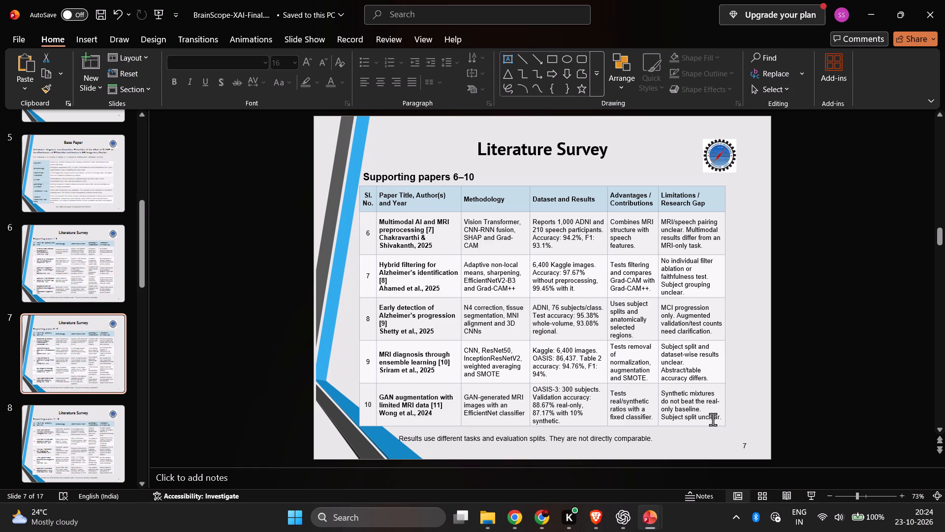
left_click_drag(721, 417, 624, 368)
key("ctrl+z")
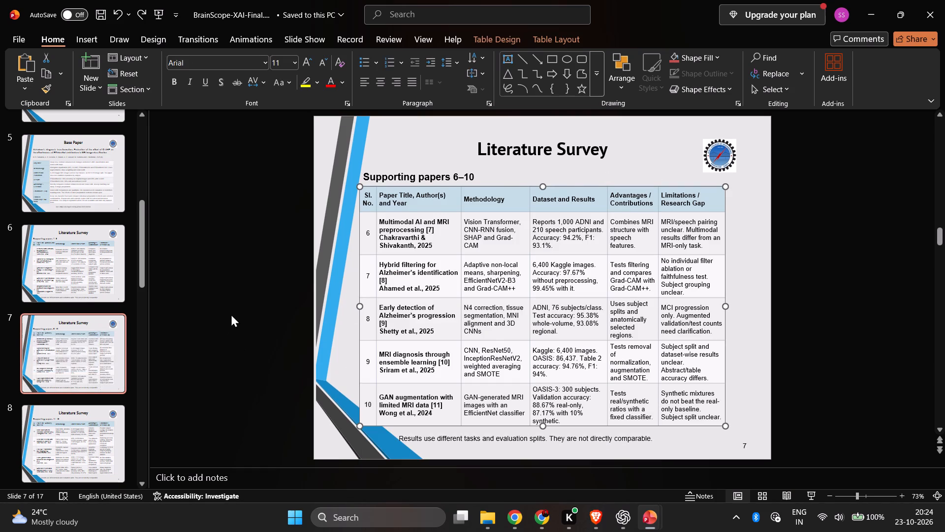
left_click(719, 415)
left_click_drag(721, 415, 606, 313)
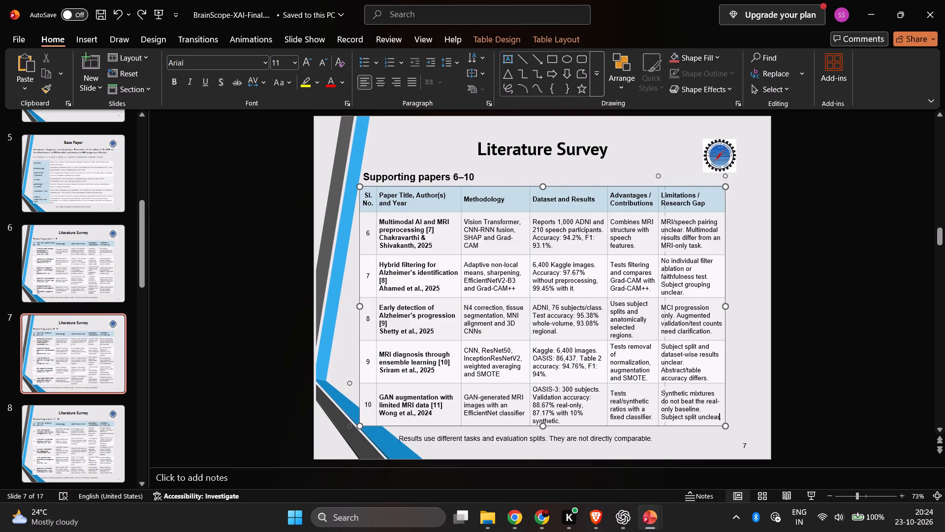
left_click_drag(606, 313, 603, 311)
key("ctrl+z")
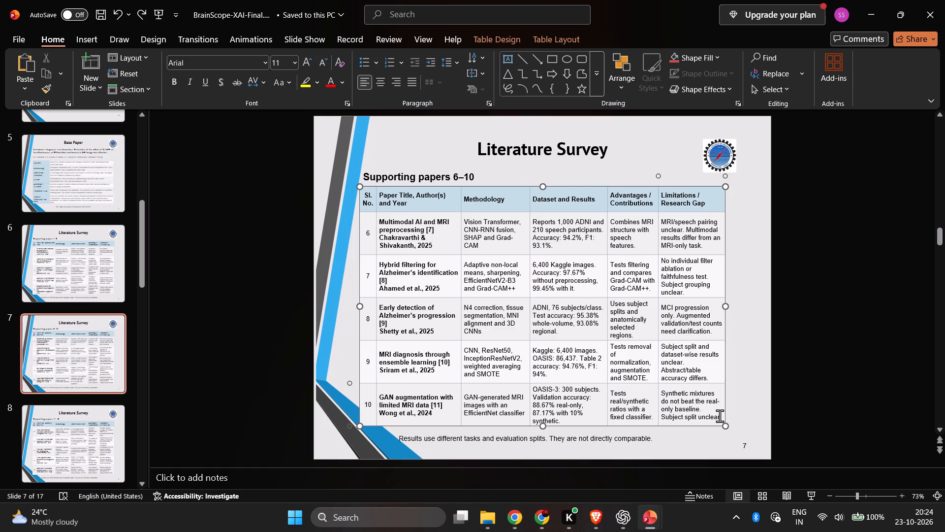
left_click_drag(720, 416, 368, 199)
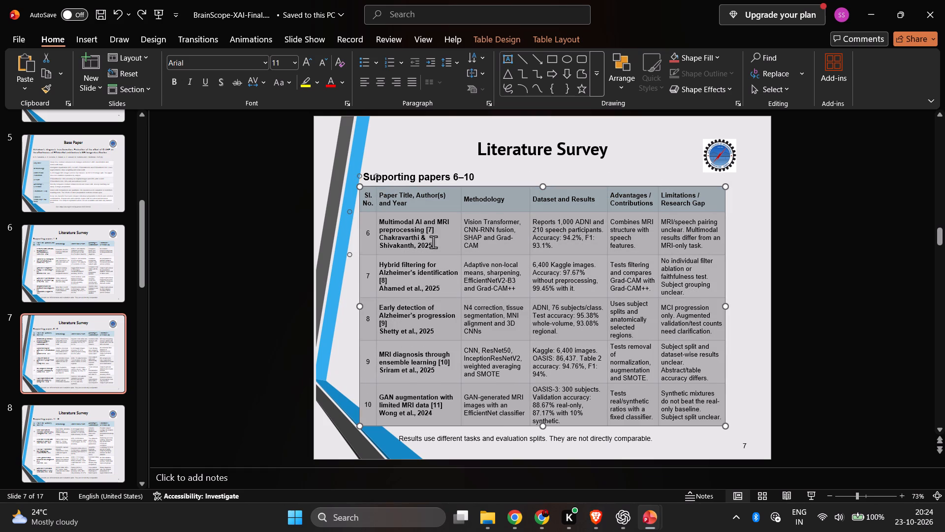
Set all table text on the Literature Survey slide for supporting papers 1–5 (slide 6) to font size 11.
left_click(67, 268)
left_click(717, 417)
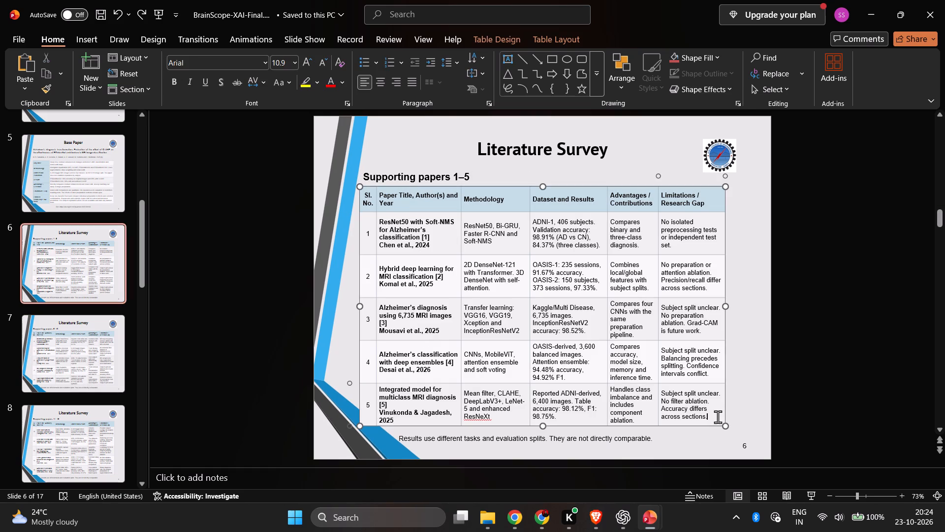
left_click_drag(719, 415, 594, 324)
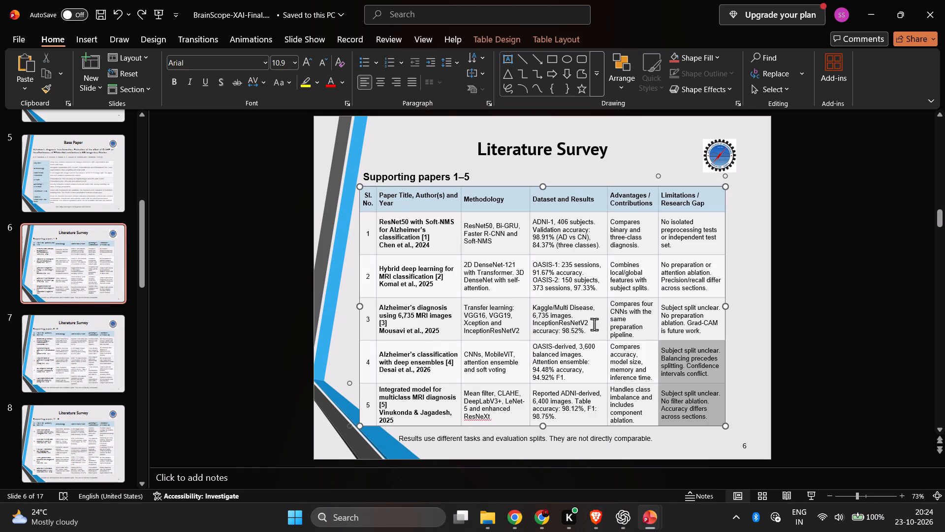
left_click_drag(594, 324, 365, 184)
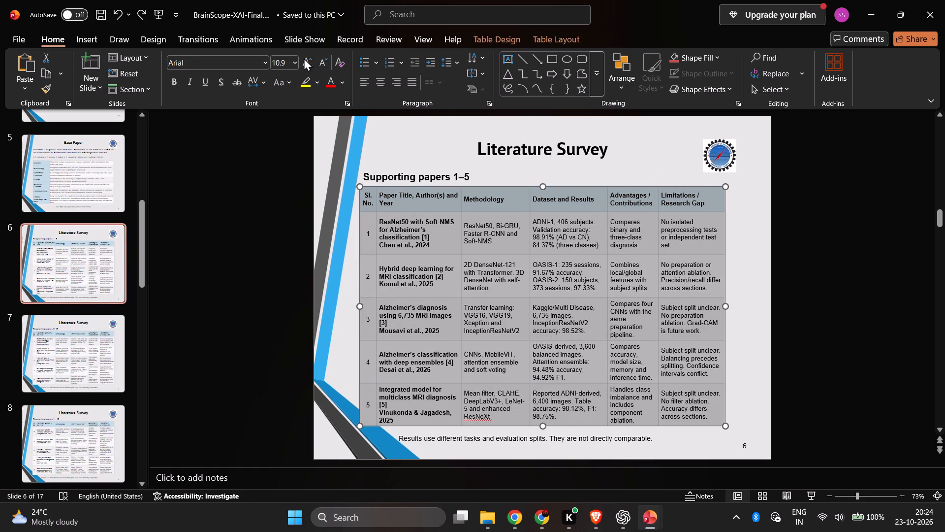
left_click(304, 58)
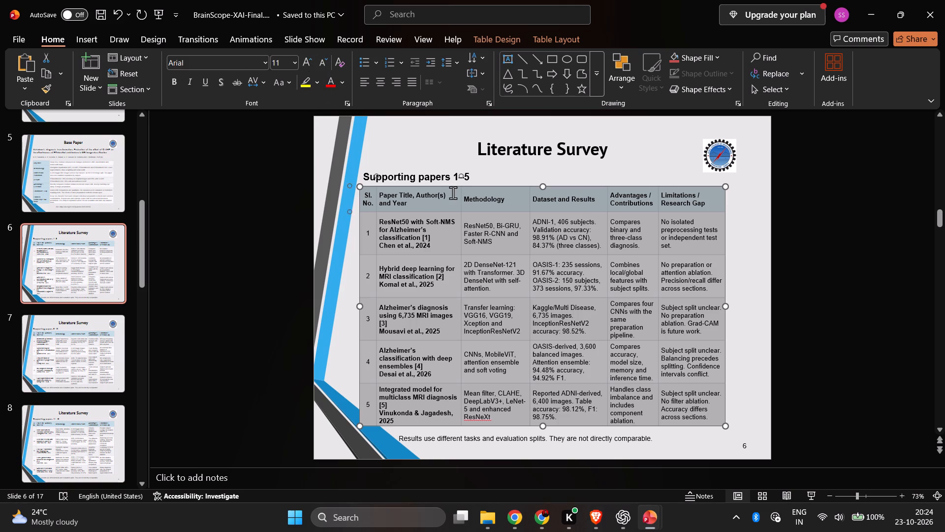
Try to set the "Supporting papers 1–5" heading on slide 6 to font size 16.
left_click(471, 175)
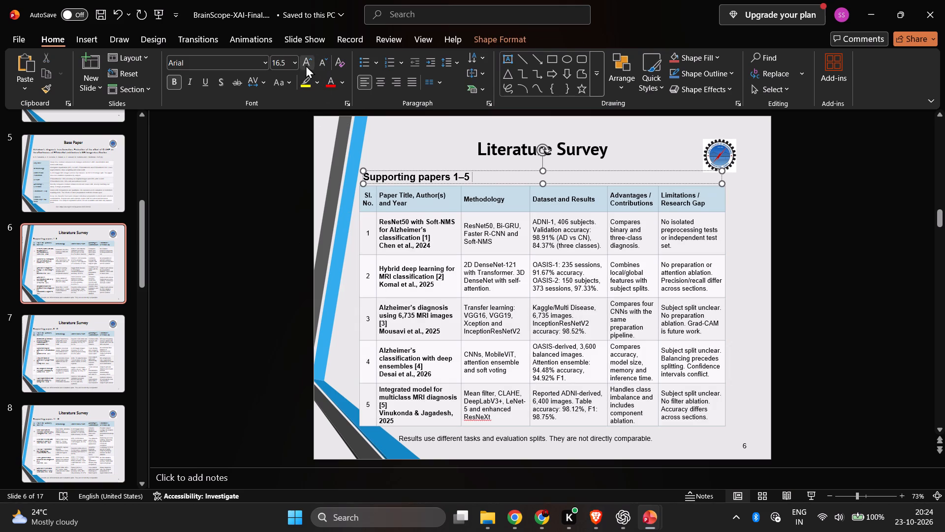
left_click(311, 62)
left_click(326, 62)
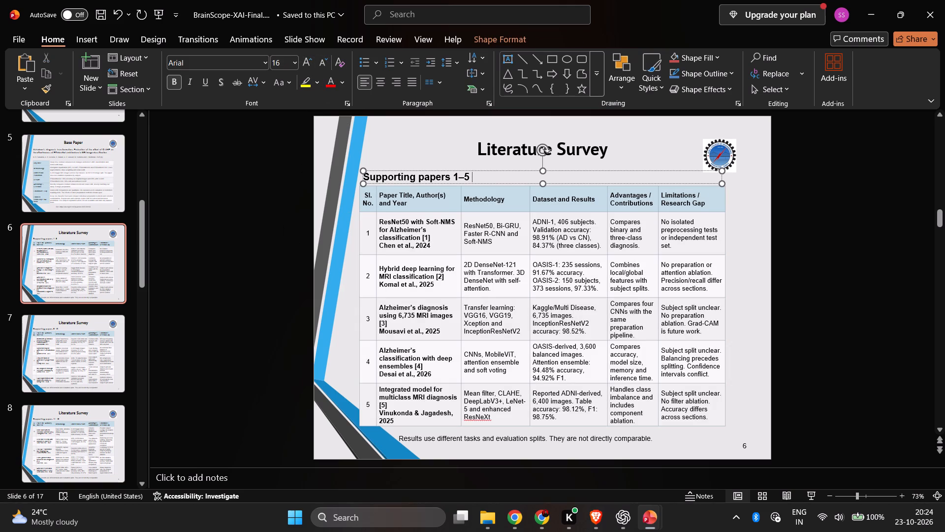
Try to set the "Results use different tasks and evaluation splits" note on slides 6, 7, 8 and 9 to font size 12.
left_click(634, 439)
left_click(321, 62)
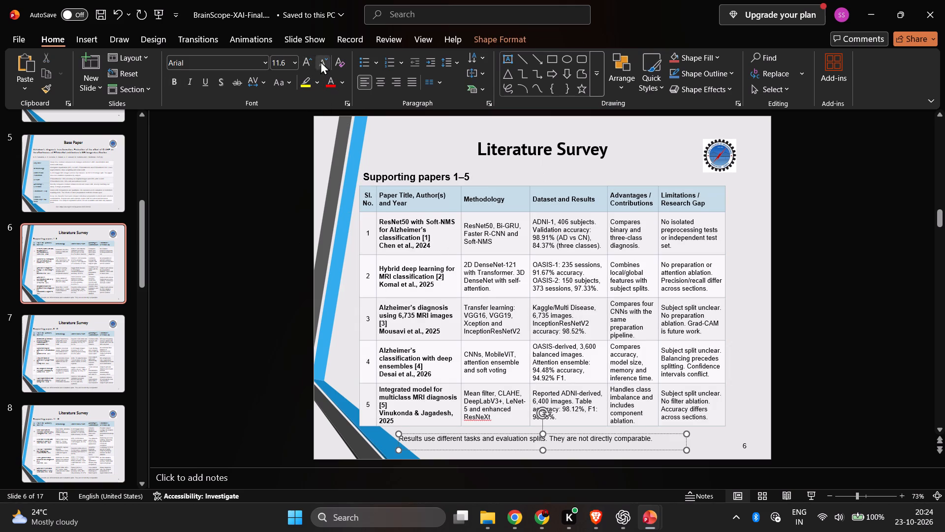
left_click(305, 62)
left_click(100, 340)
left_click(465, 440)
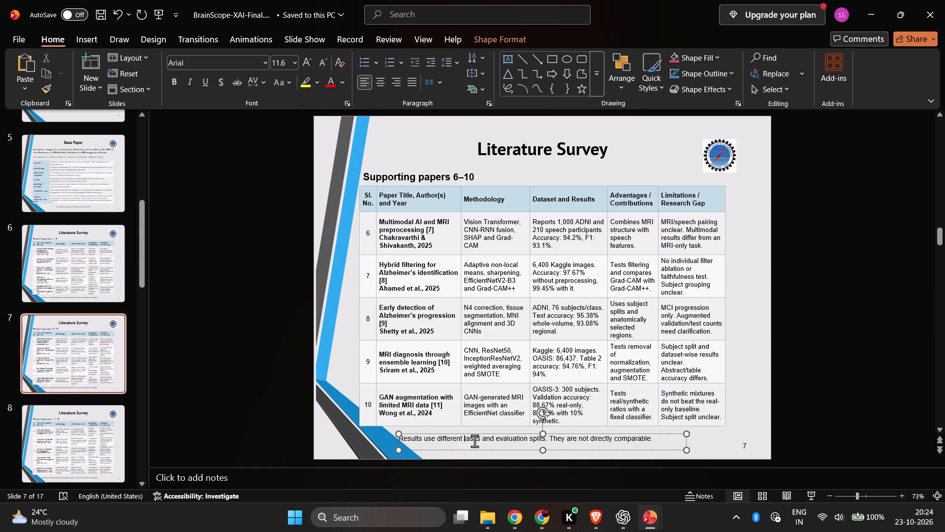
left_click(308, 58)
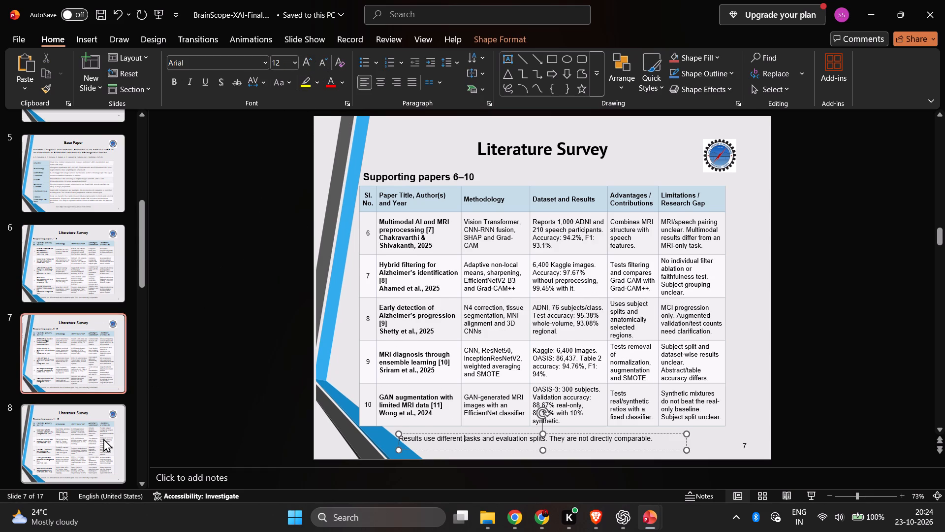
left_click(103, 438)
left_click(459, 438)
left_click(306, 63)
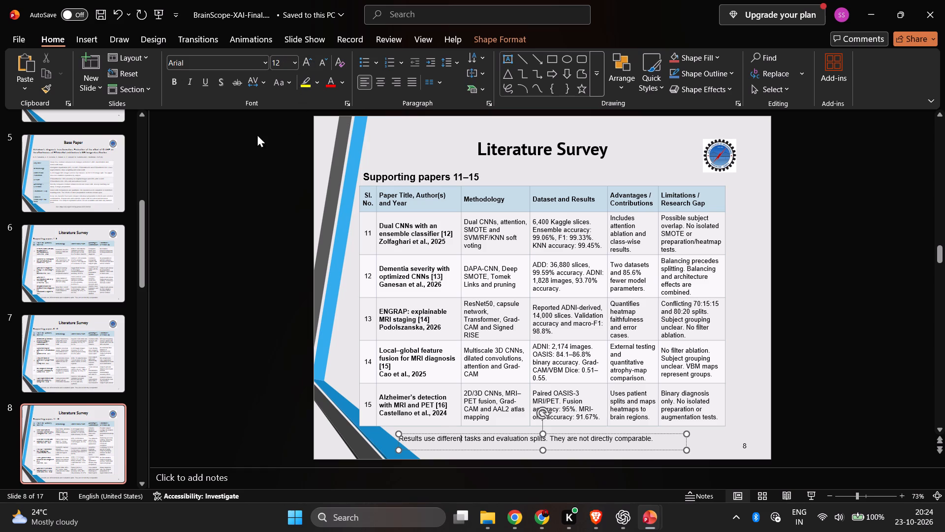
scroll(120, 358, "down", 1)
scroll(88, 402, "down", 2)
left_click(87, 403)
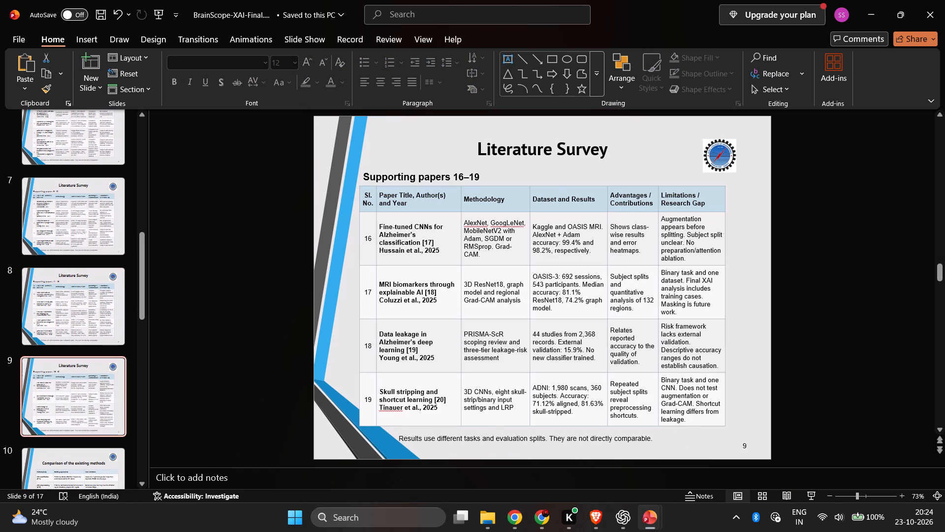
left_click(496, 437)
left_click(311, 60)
Look over the existing-methods comparison and Base Paper slides and check the font size of the table text on slide 6.
scroll(113, 346, "down", 2)
left_click(95, 390)
scroll(35, 307, "up", 7)
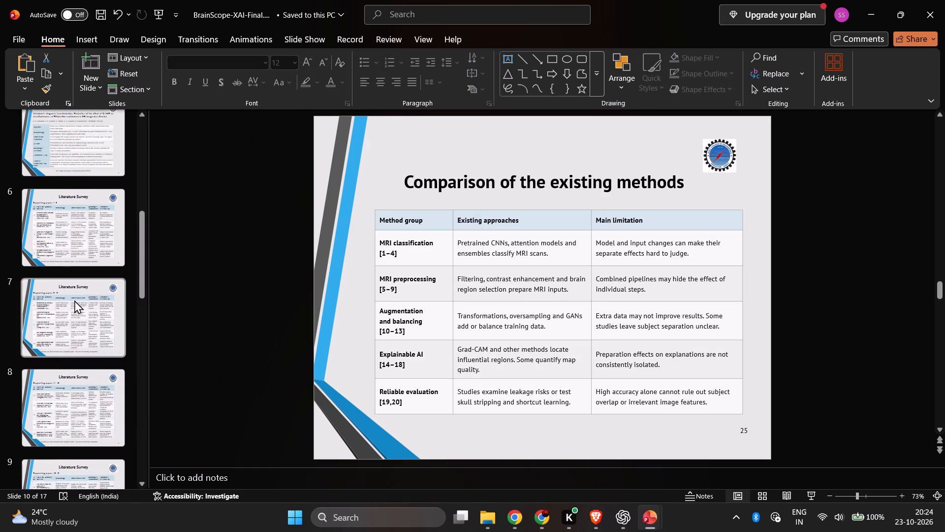
scroll(74, 300, "up", 2)
left_click(66, 356)
left_click(79, 457)
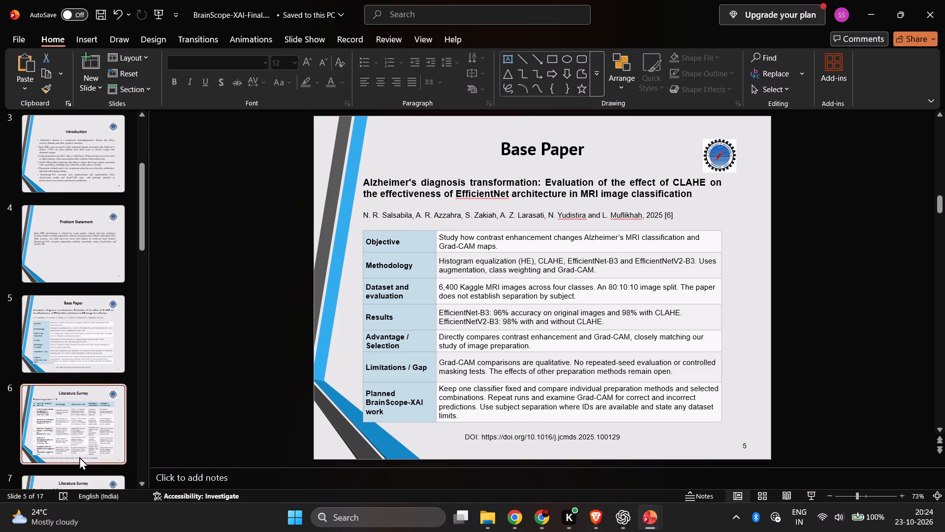
left_click_drag(712, 415, 462, 253)
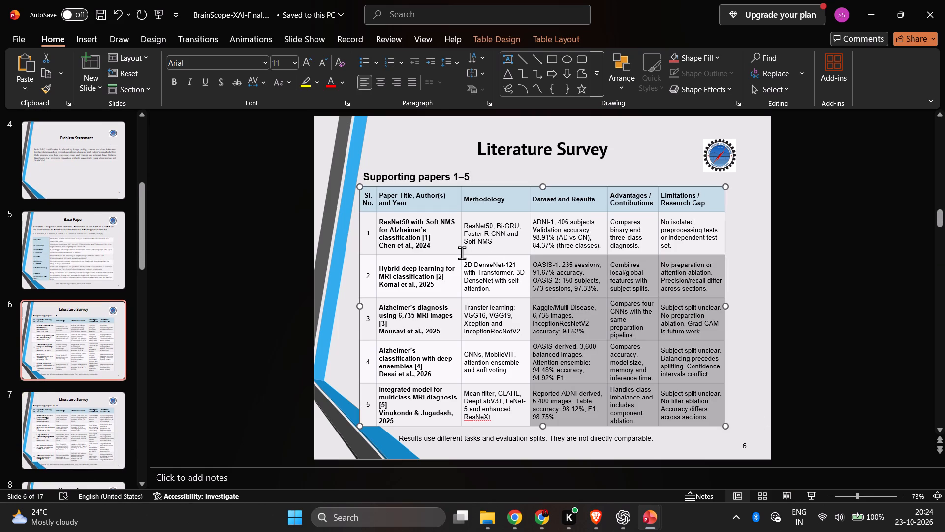
left_click_drag(462, 253, 388, 219)
Reduce the font size of the "Supporting papers 1–5" heading on slide 6 by one step.
left_click(479, 171)
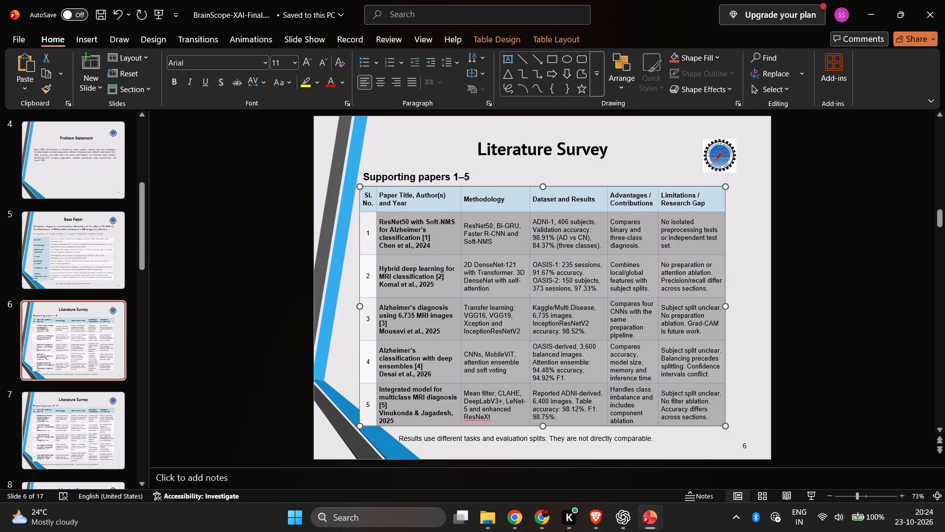
left_click(469, 175)
left_click(325, 62)
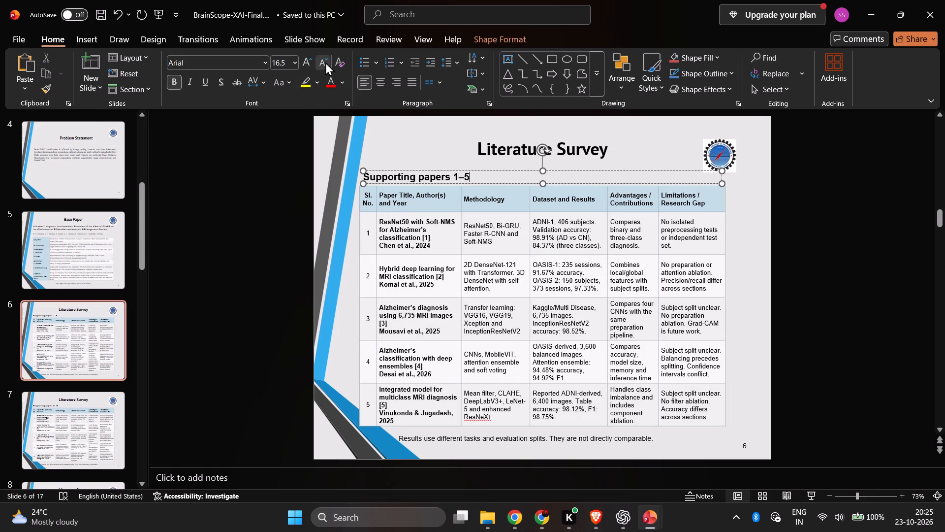
Try again to set the note below the table on slide 6 to font size 12.
left_click(575, 437)
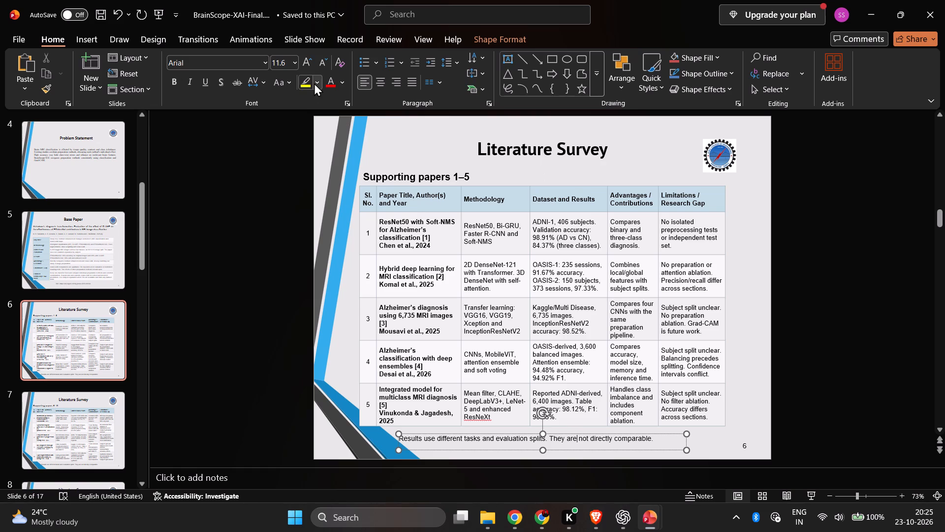
left_click(309, 64)
Set the entire note below the supporting papers 6–10 table on slide 7 to font size 12.
left_click(98, 413)
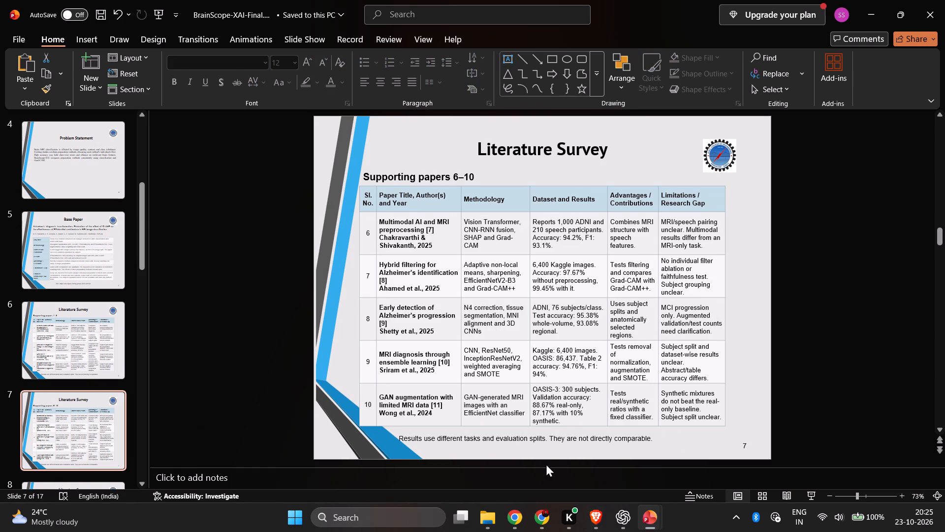
left_click(546, 438)
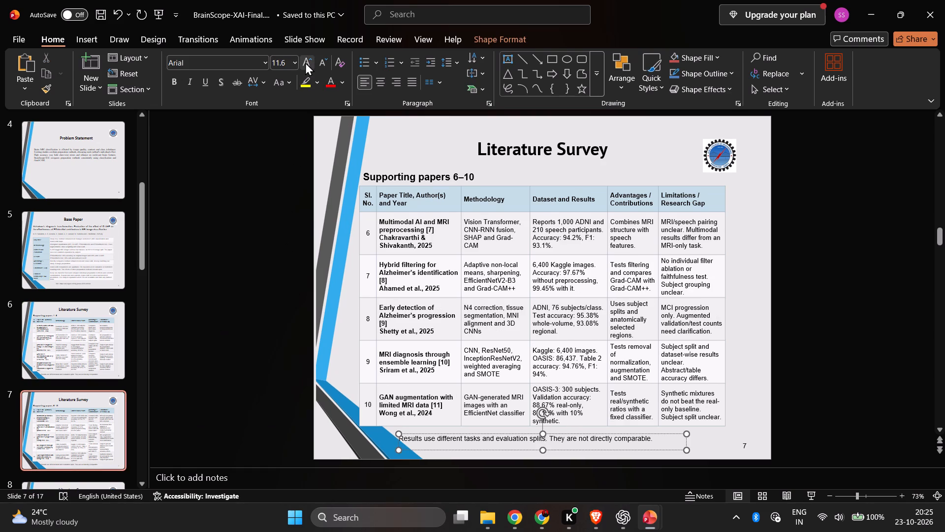
key("ctrl+a")
left_click(305, 62)
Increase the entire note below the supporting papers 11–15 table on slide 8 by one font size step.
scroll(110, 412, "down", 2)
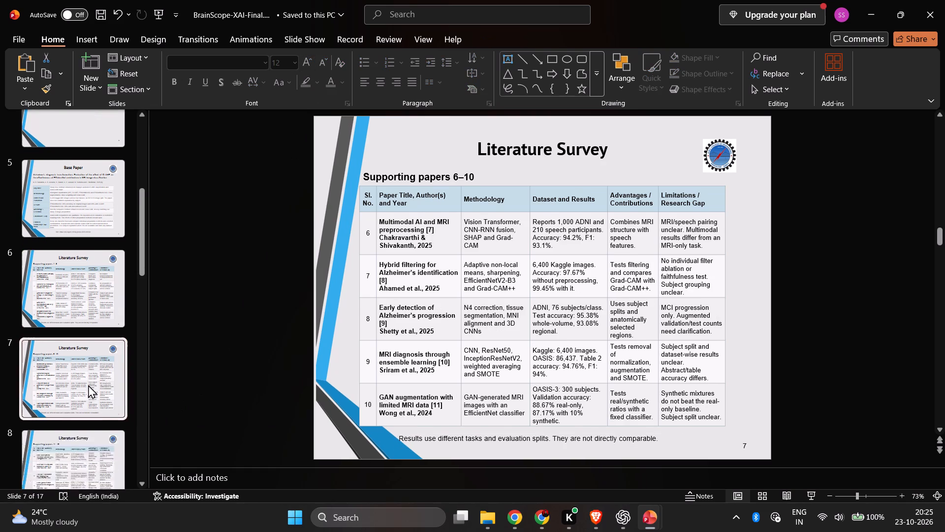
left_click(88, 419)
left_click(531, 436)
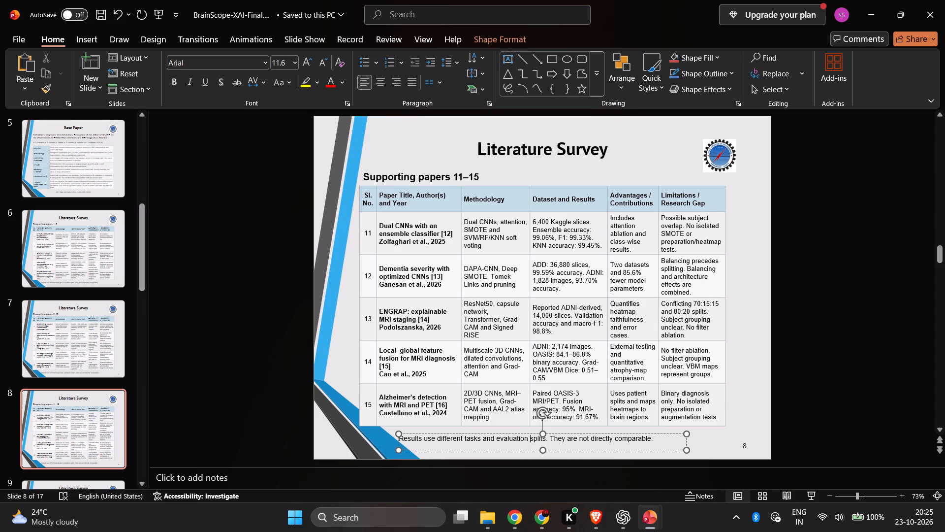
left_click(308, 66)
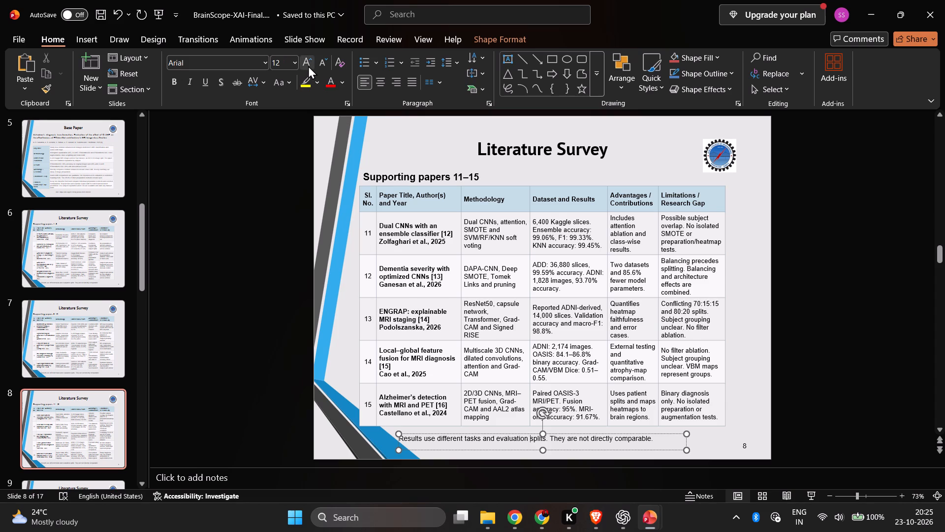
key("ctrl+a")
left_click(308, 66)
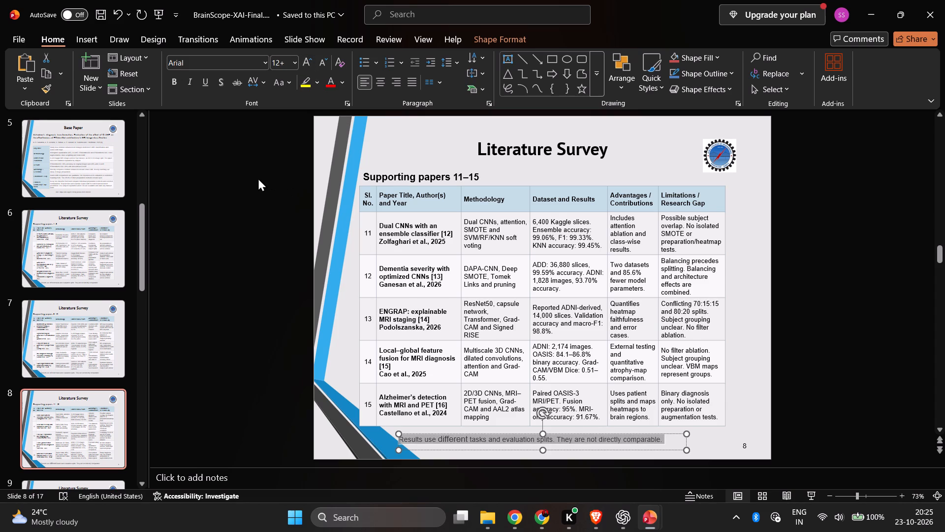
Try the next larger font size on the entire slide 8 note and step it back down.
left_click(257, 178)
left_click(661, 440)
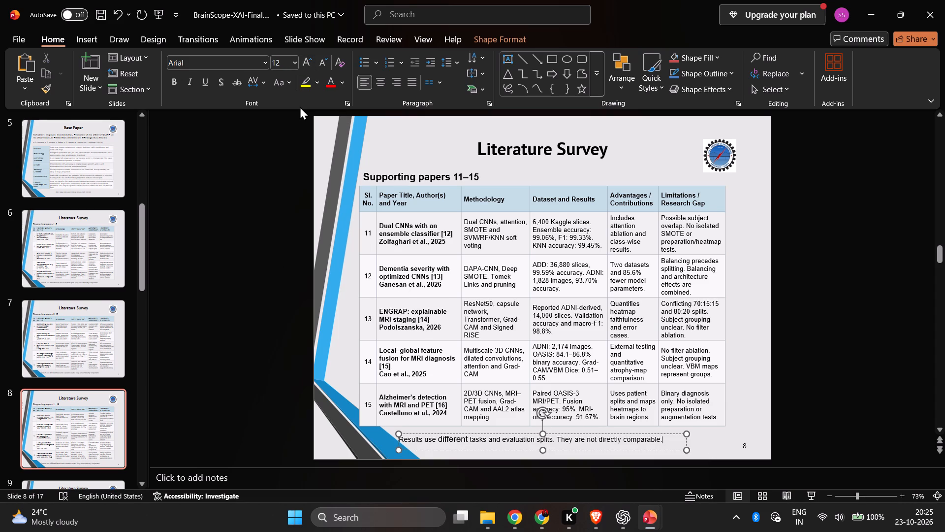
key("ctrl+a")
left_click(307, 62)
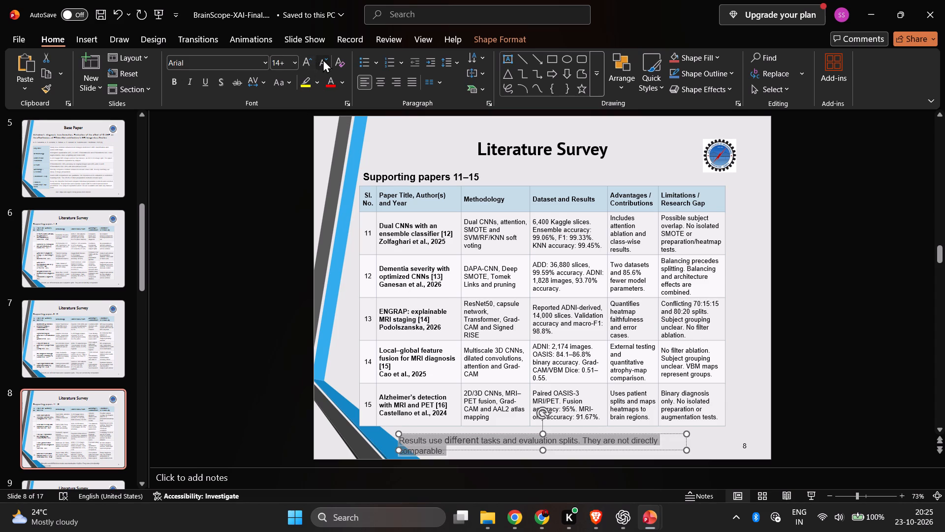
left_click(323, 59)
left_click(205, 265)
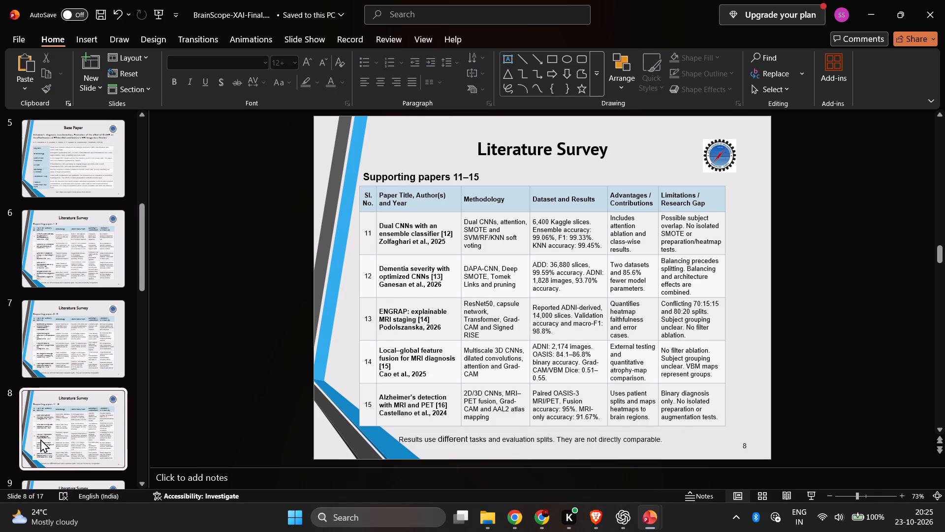
Set the entire note below the supporting papers 16–19 table on slide 9 to font size 12.
scroll(91, 421, "down", 3)
left_click(86, 379)
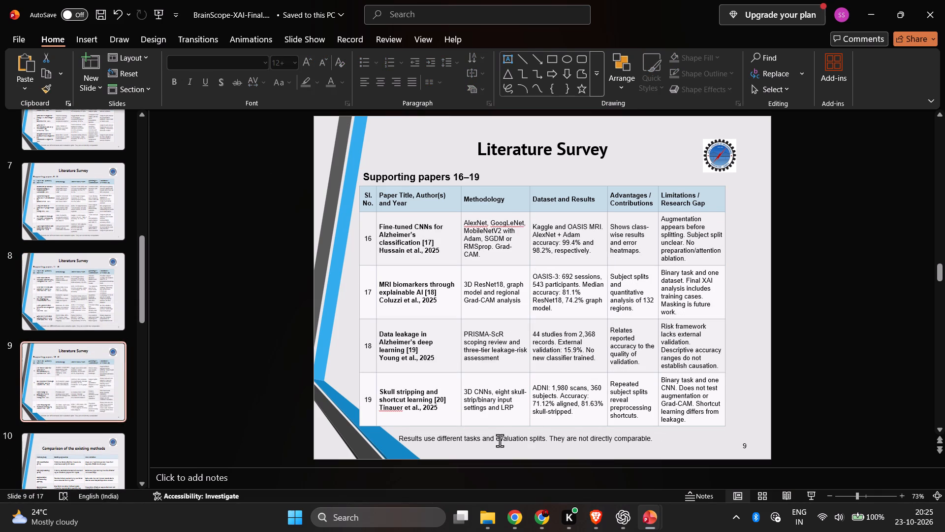
left_click(500, 439)
key("ctrl+a")
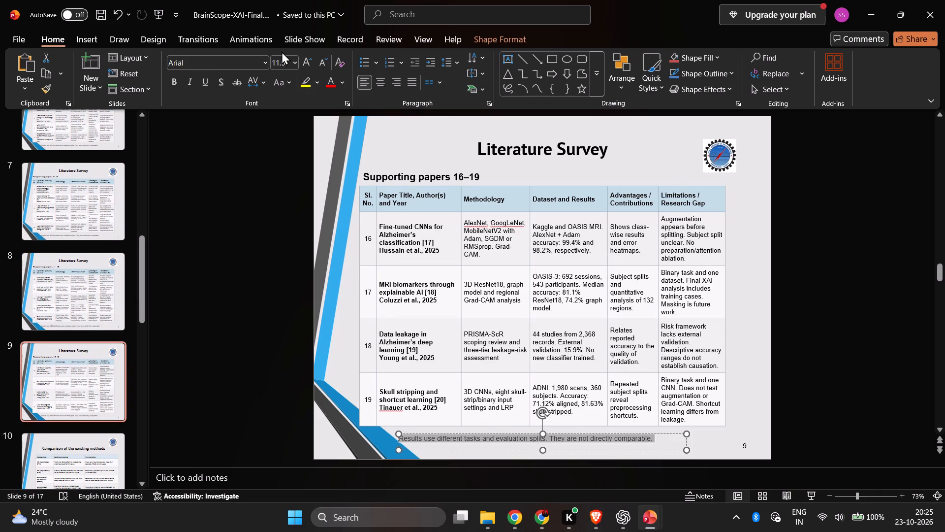
left_click(284, 66)
type("12")
left_click(231, 177)
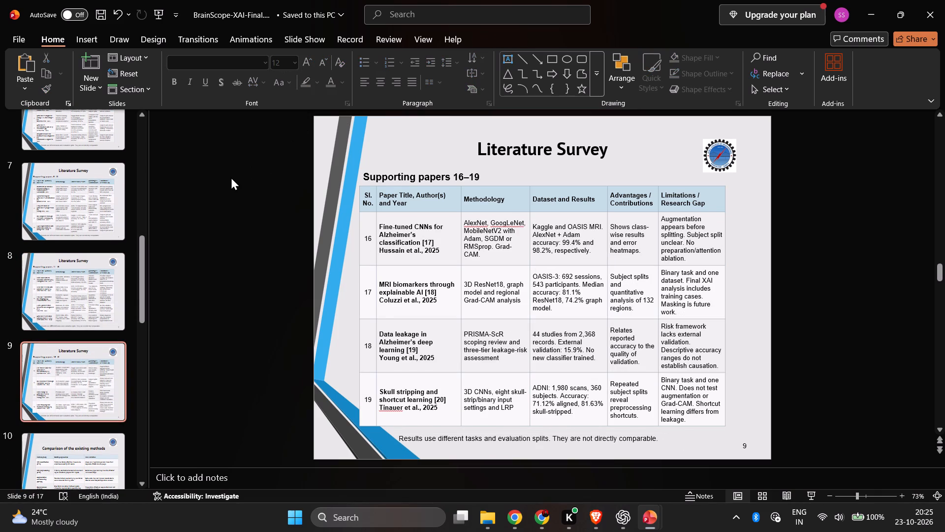
Set every word of the note below the supporting papers 11–15 table on slide 8 to a uniform font size 12.
left_click(67, 286)
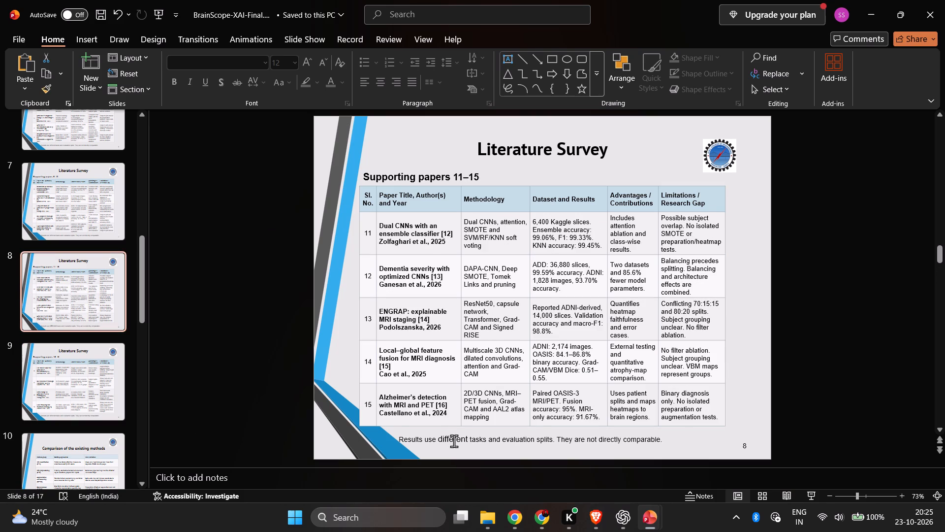
left_click(454, 441)
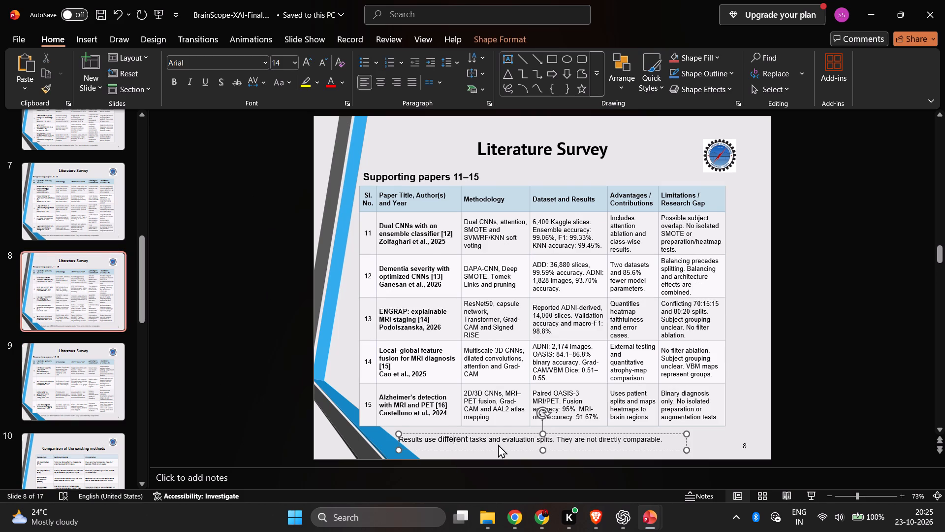
key("ctrl+a")
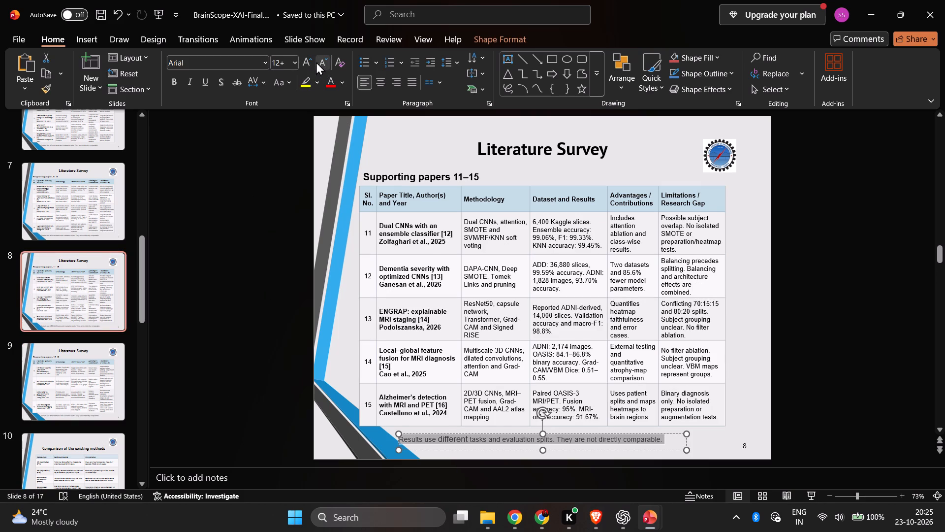
left_click(322, 61)
left_click(277, 62)
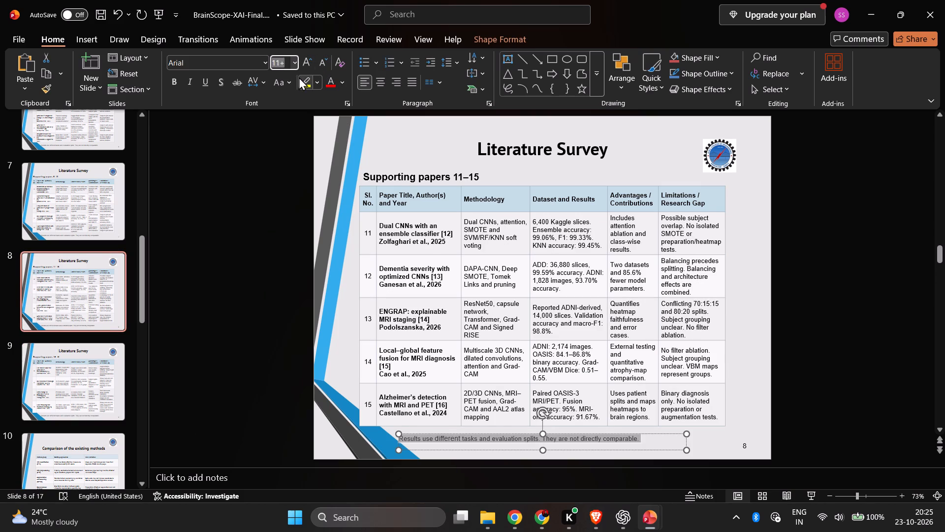
type("12")
left_click(261, 222)
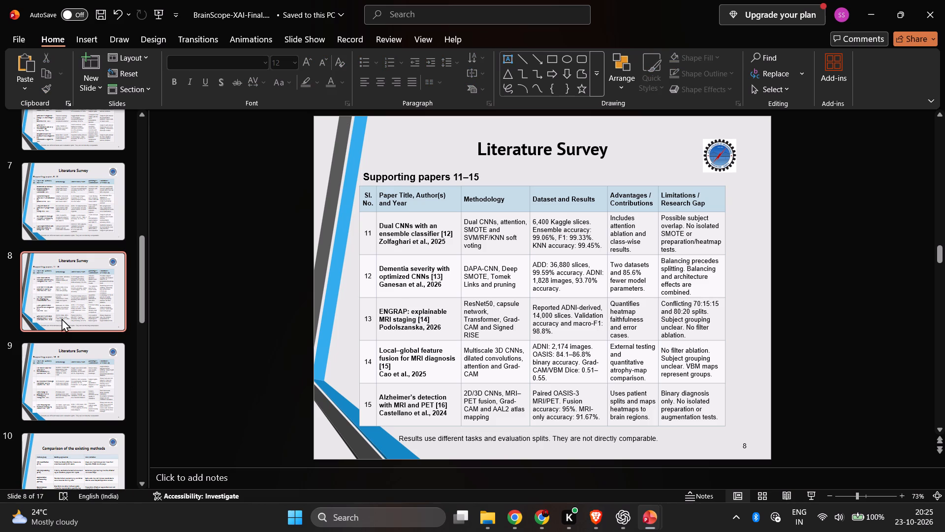
Check the font size of the note below the supporting papers 6–10 table on slide 7.
scroll(62, 318, "up", 2)
left_click(87, 288)
left_click(543, 439)
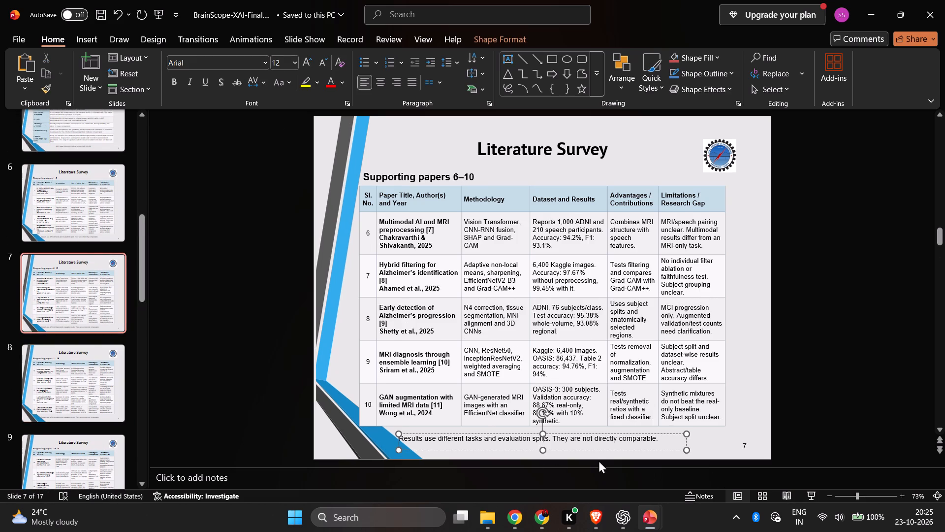
key("ctrl+a")
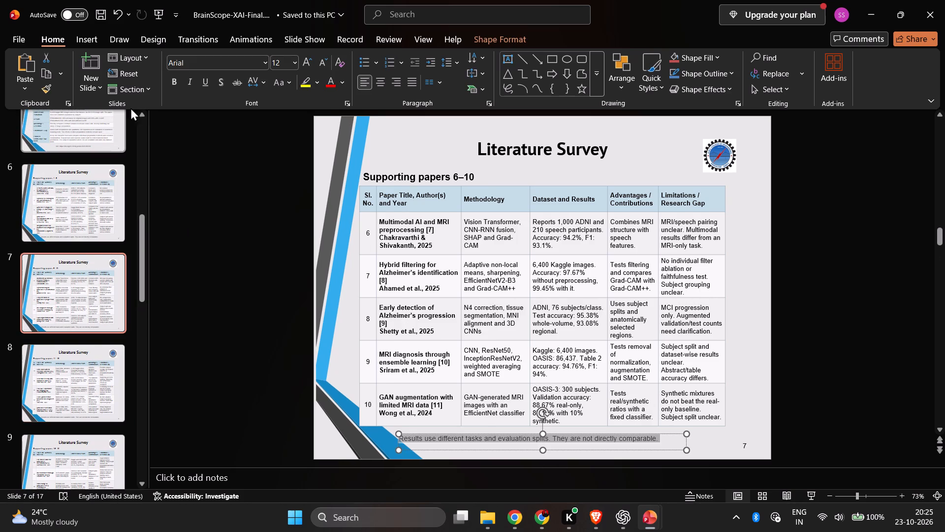
Set the entire note below the supporting papers 1–5 table on slide 6 to font size 12.
left_click(80, 206)
left_click(553, 439)
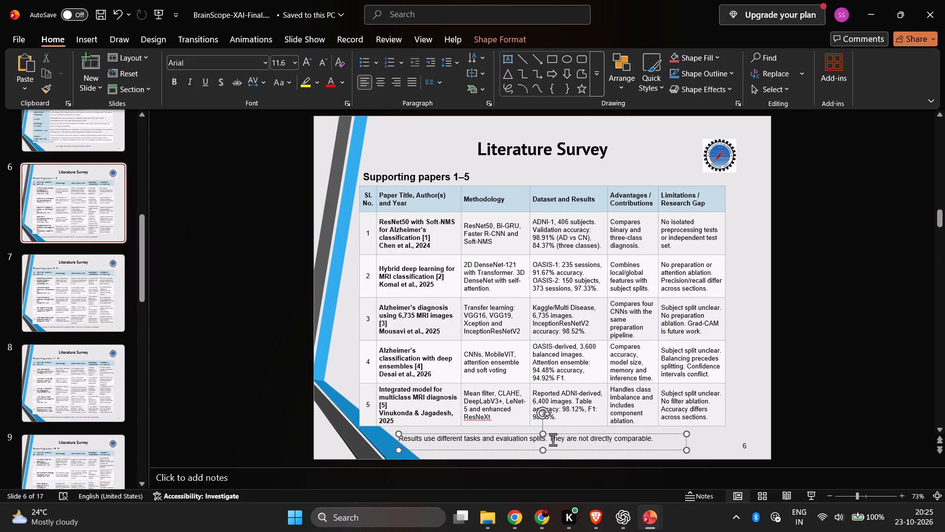
key("ctrl+a")
left_click(280, 63)
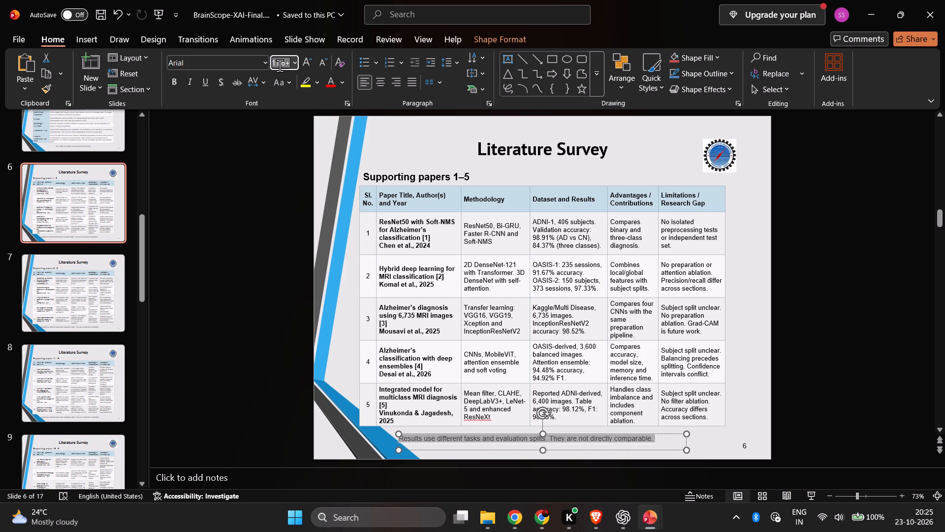
key("1")
key("2")
left_click(279, 256)
left_click(644, 406)
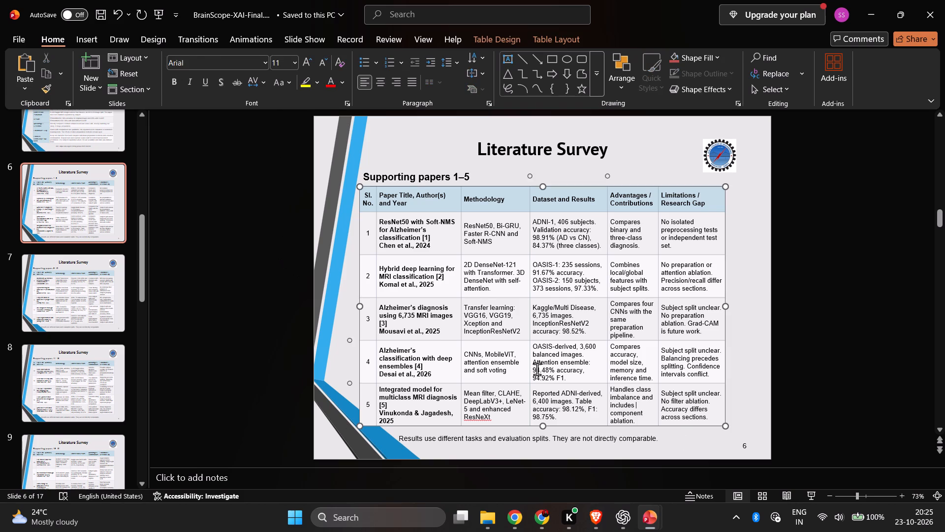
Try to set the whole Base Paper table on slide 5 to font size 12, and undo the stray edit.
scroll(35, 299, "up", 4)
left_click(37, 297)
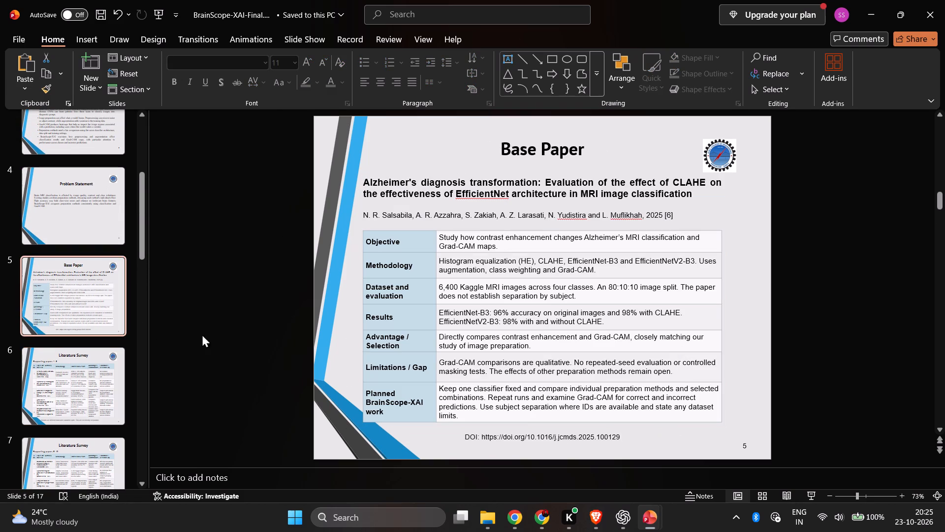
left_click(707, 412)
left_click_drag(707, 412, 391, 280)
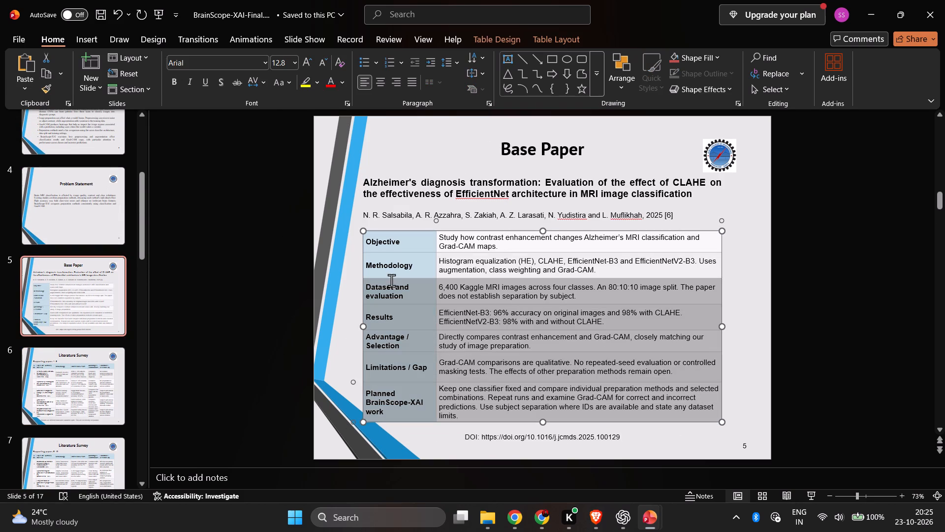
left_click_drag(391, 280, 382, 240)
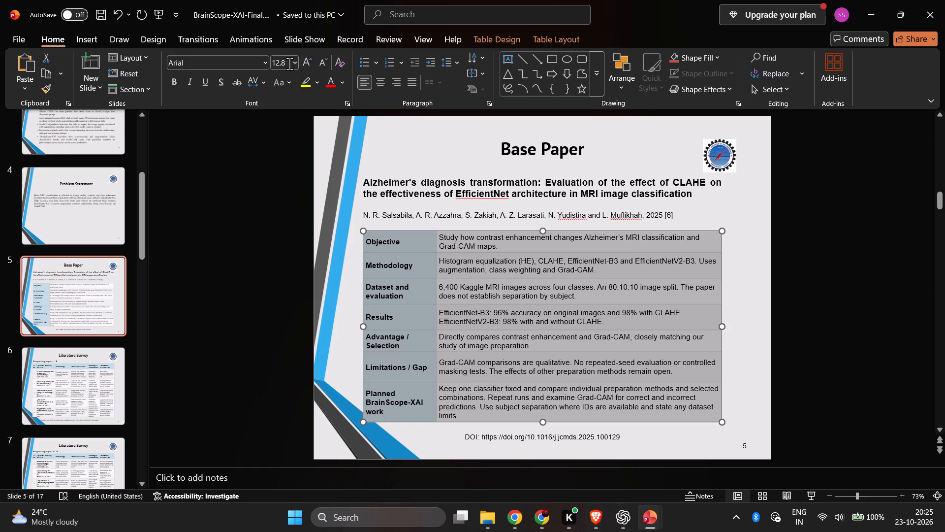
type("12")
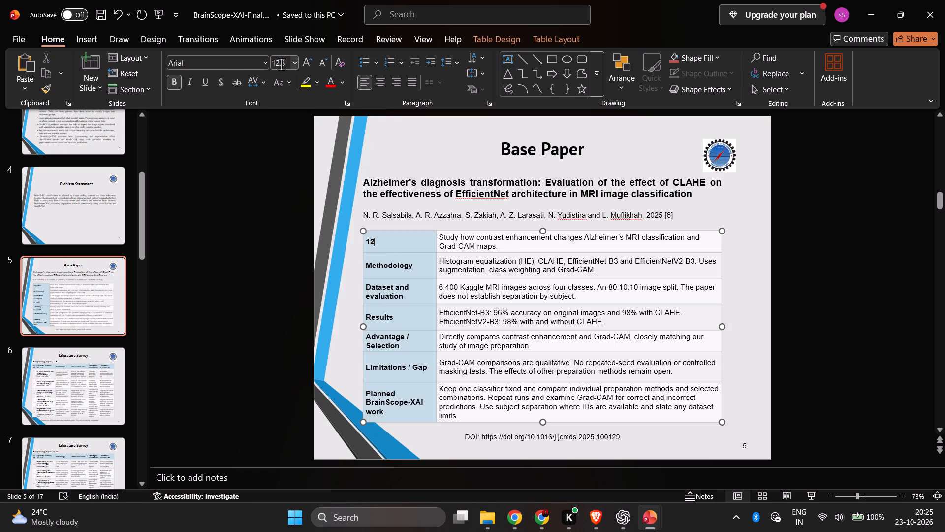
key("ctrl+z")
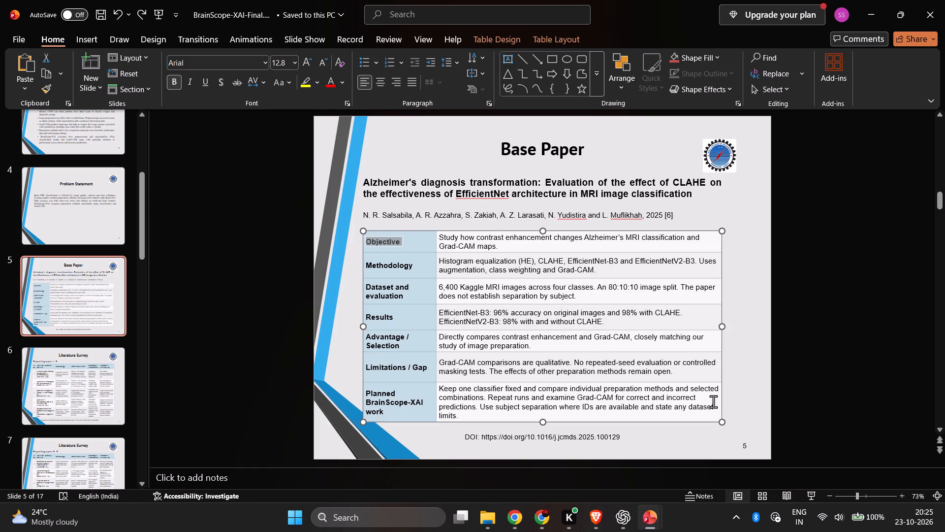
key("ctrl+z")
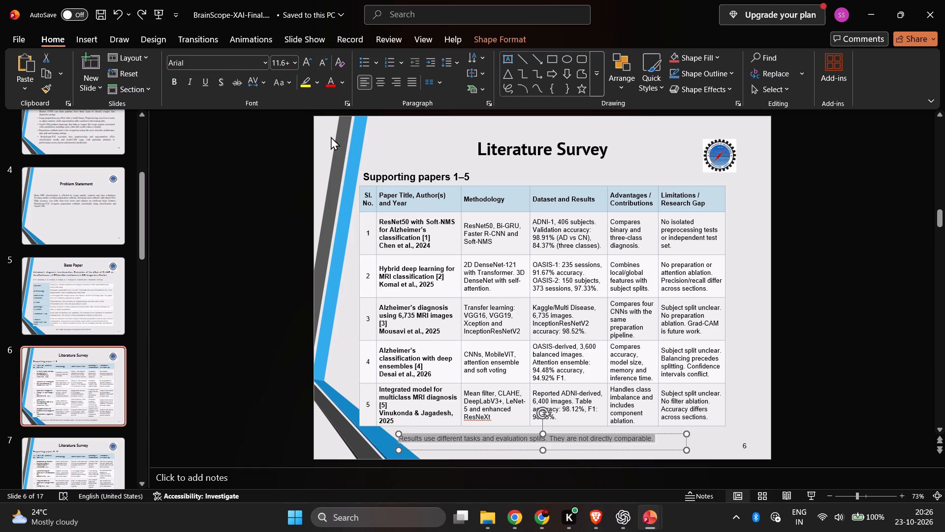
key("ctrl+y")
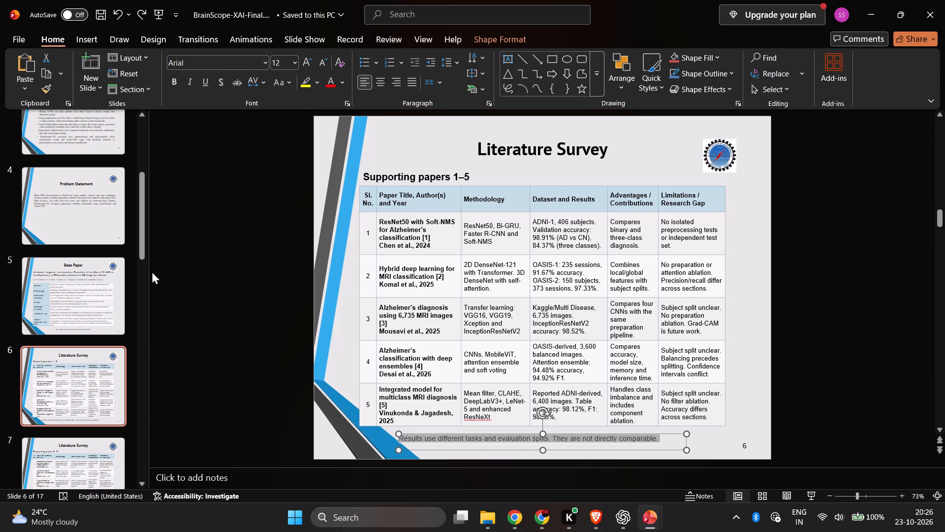
Set all text in the Base Paper table on slide 5 to font size 12.
left_click(78, 296)
left_click(701, 405)
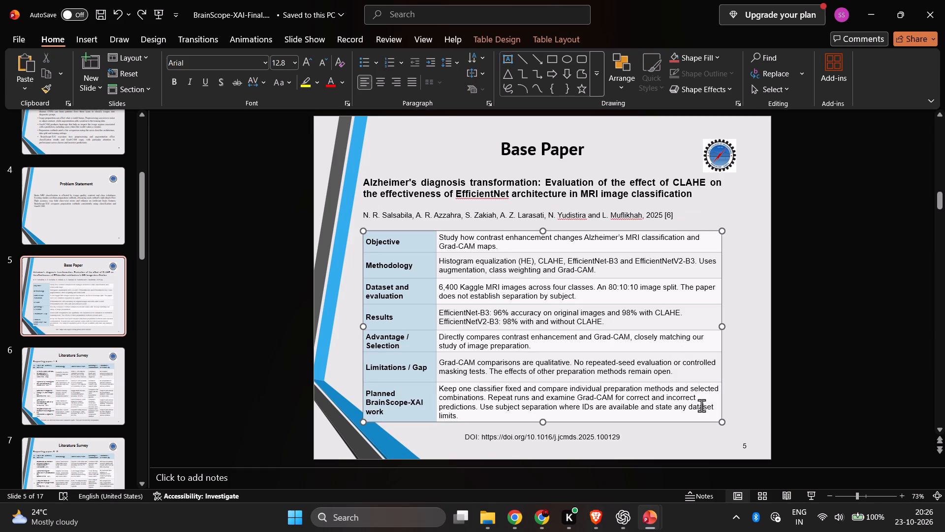
left_click_drag(714, 412, 393, 246)
left_click(304, 62)
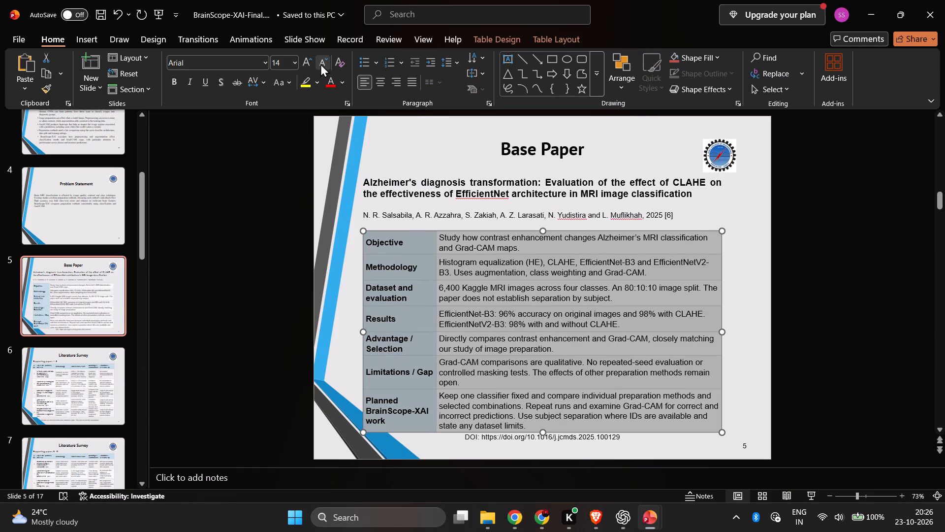
left_click(320, 64)
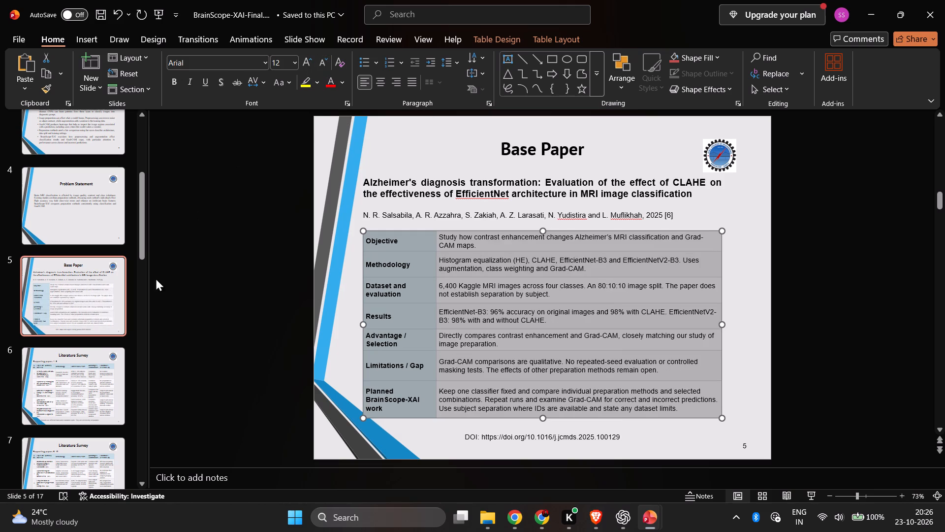
left_click(230, 299)
Move the DOI line on slide 5 up so it sits closer beneath the Base Paper table.
left_click(591, 440)
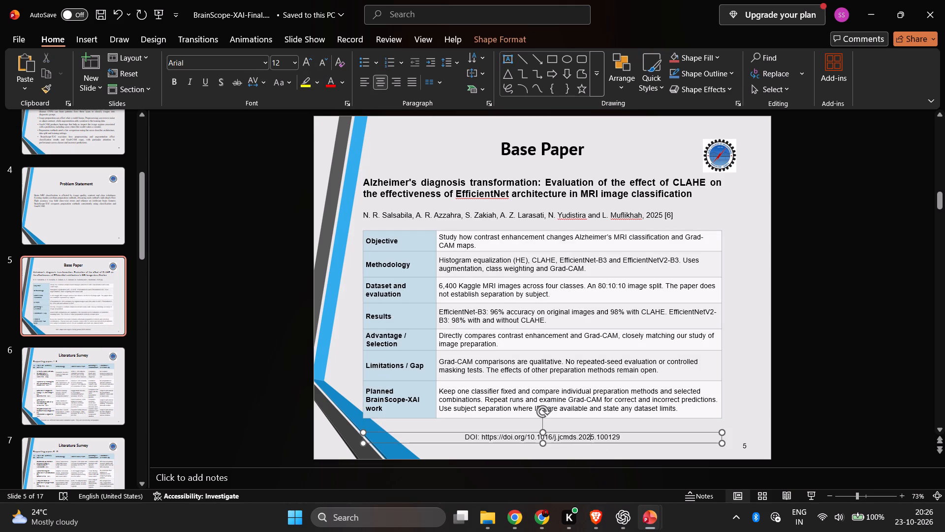
left_click_drag(638, 442, 642, 432)
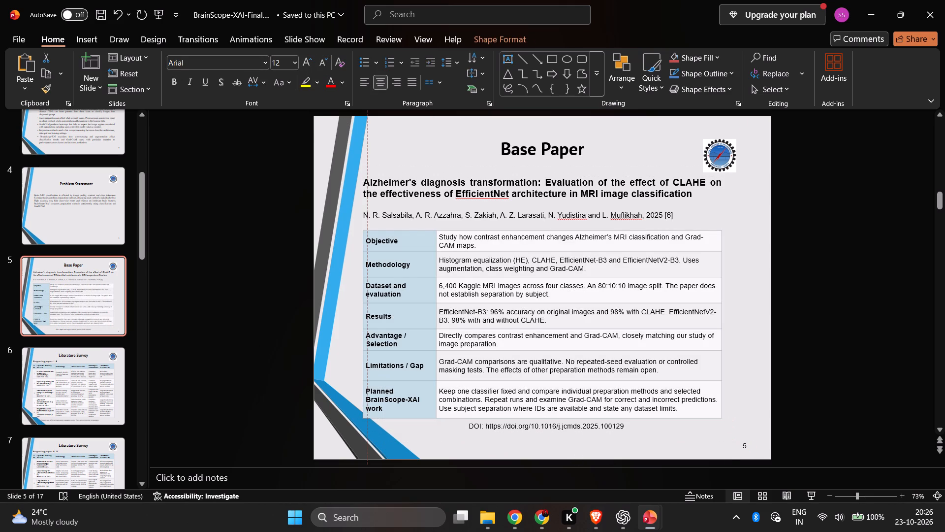
left_click_drag(642, 432, 642, 434)
left_click(425, 429)
left_click(475, 426)
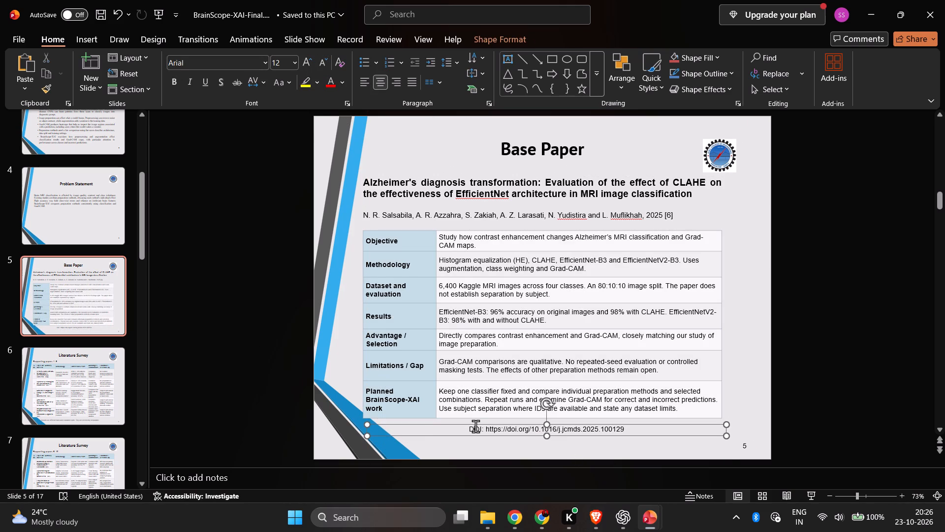
left_click(482, 430)
left_click(189, 368)
left_click(614, 427)
Set the entire authors line above the Base Paper table on slide 5 to font size 12.
left_click(440, 218)
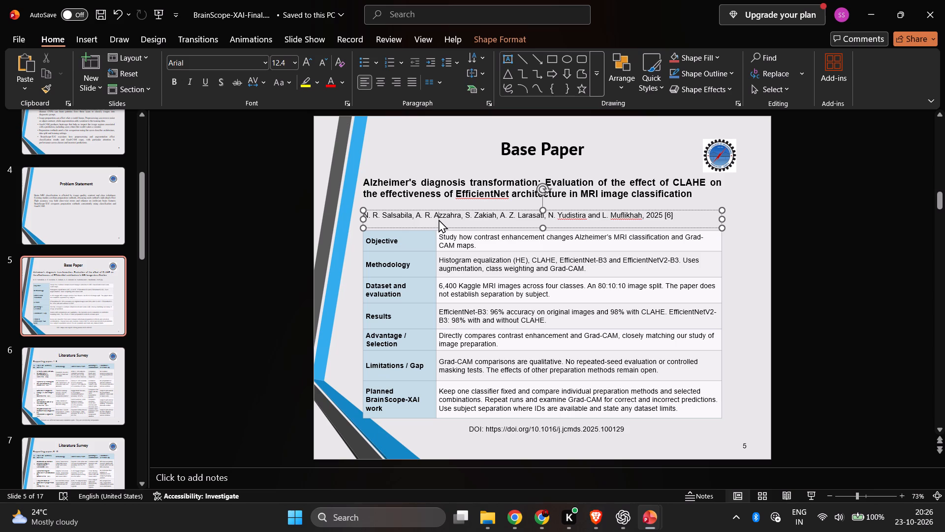
key("ctrl+a")
left_click(307, 66)
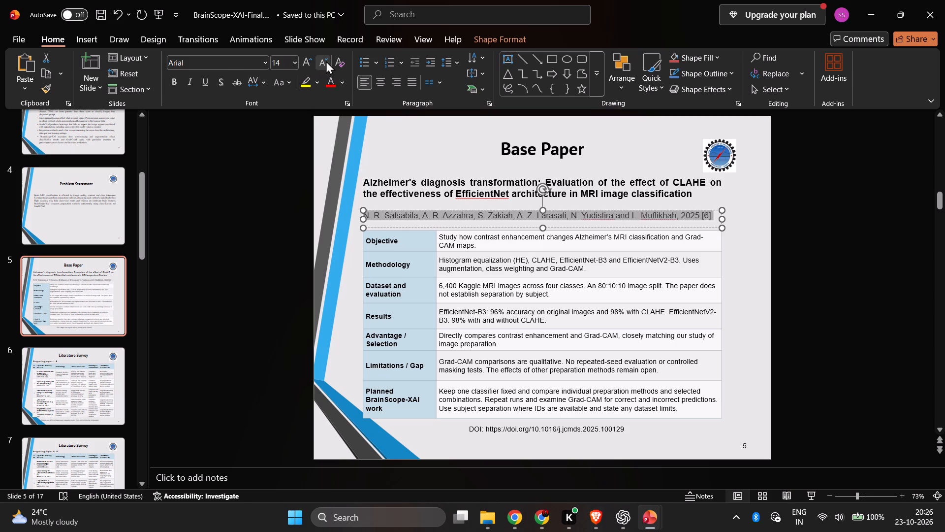
left_click(327, 61)
left_click(233, 177)
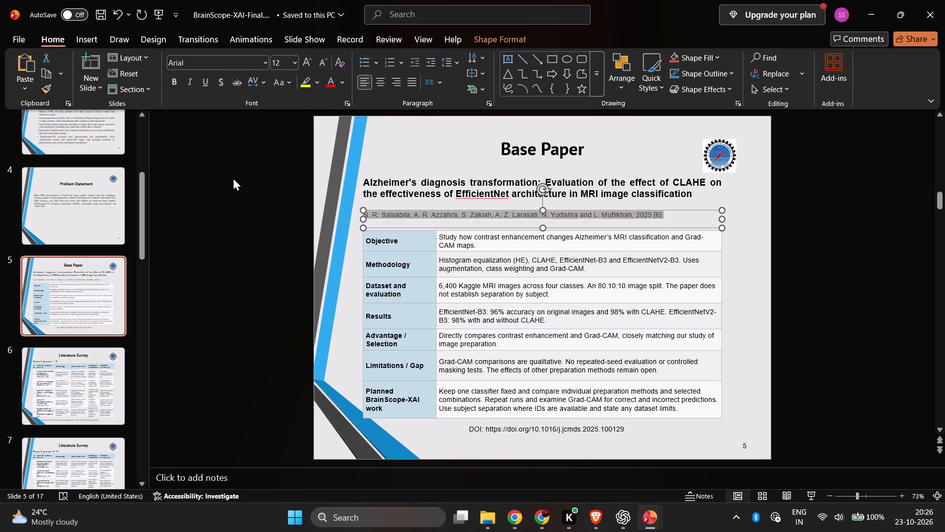
Set the bold paper title above the authors line on slide 5 to font size 16.
left_click(498, 187)
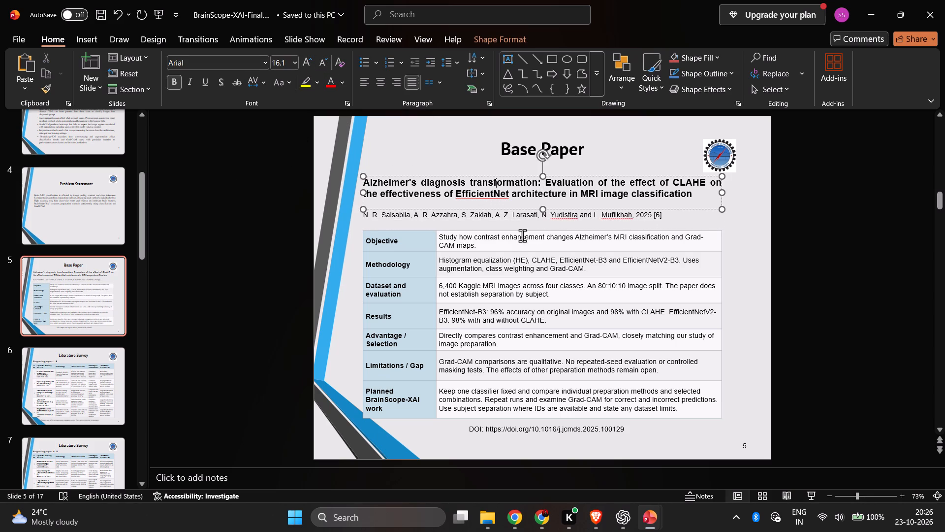
key("ctrl+a")
left_click(306, 60)
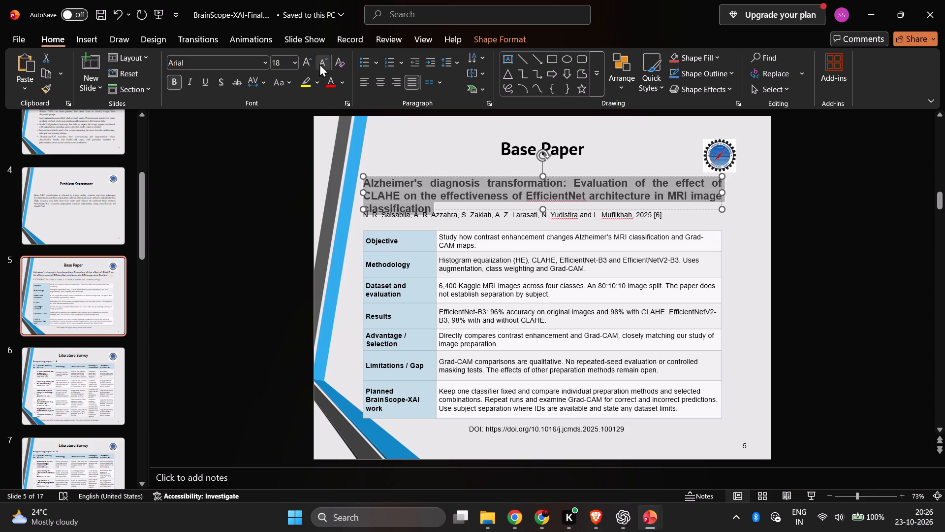
left_click(319, 64)
left_click(240, 232)
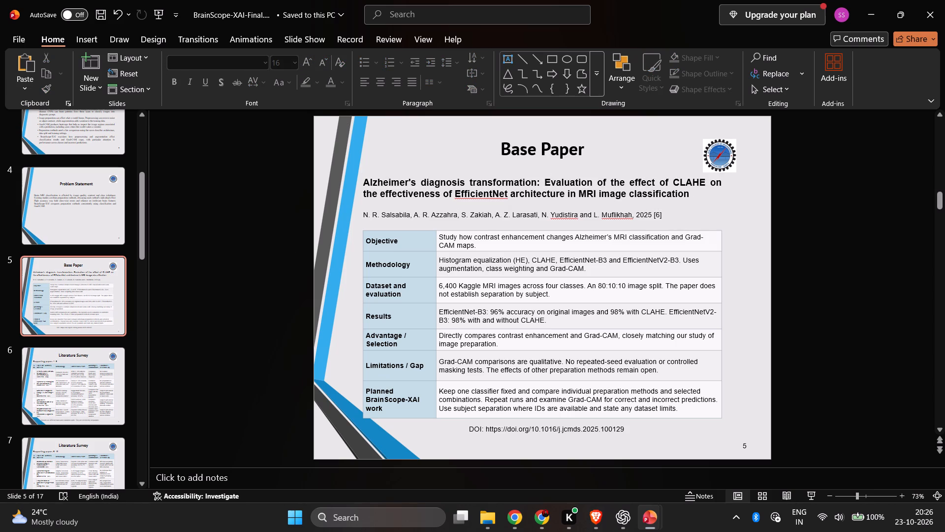
Check the font size of the "Base Paper" heading on slide 5.
left_click(544, 152)
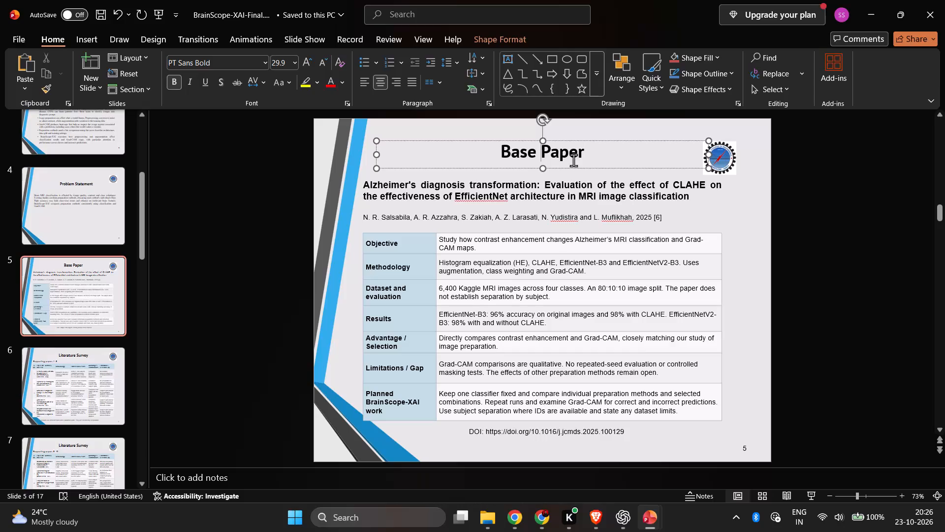
left_click(107, 229)
left_click(92, 278)
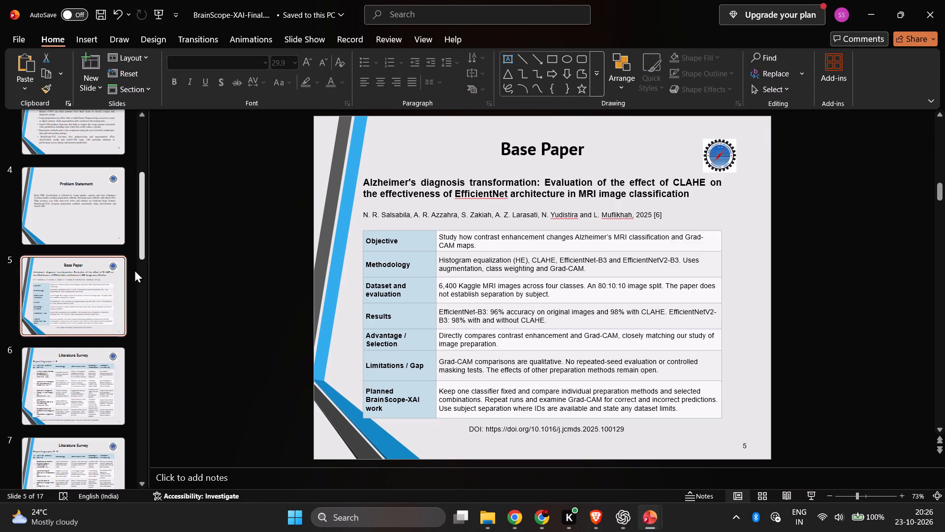
left_click(567, 152)
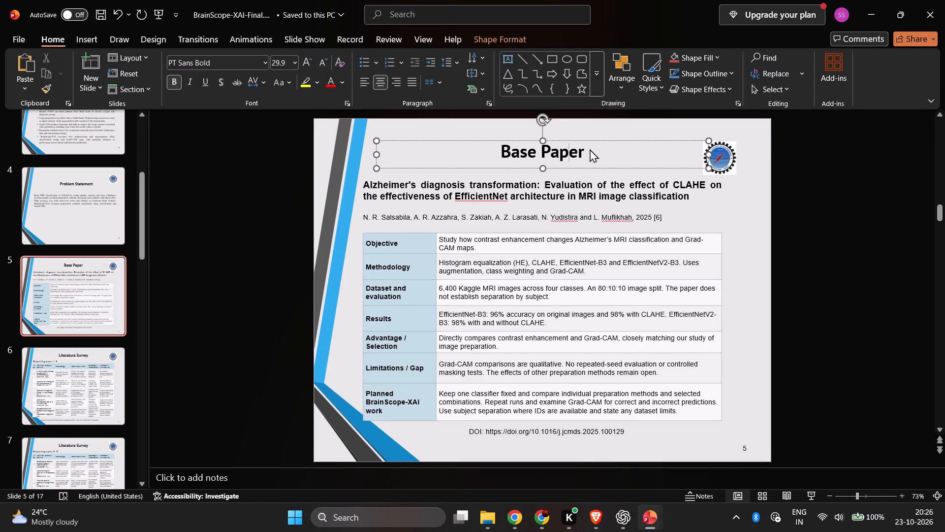
left_click(585, 154)
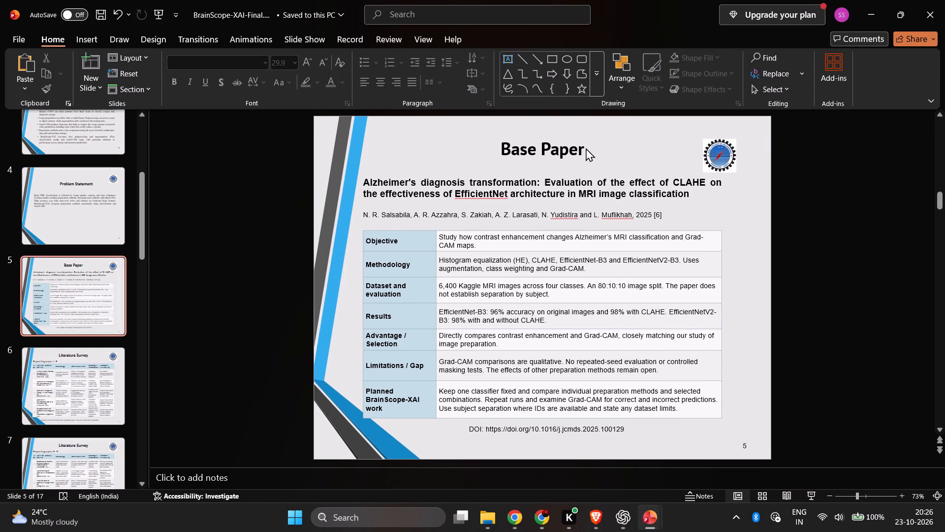
left_click(583, 147)
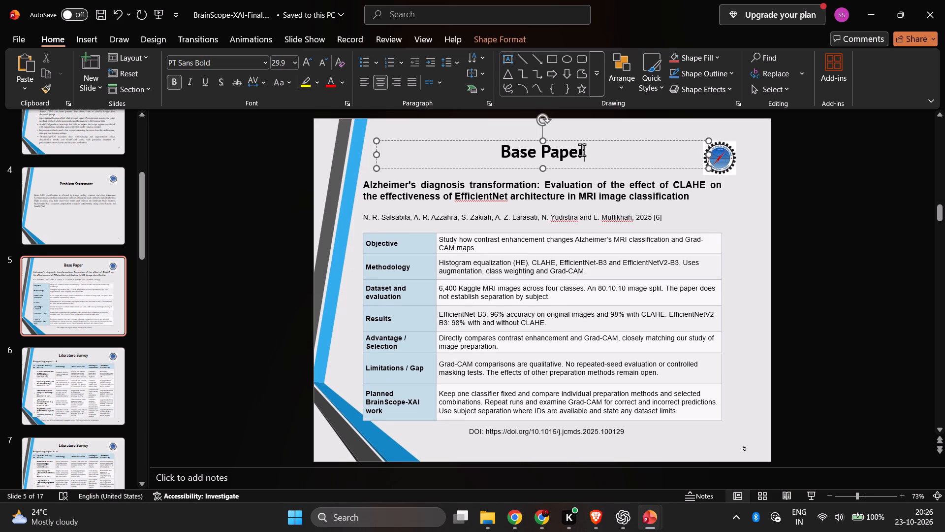
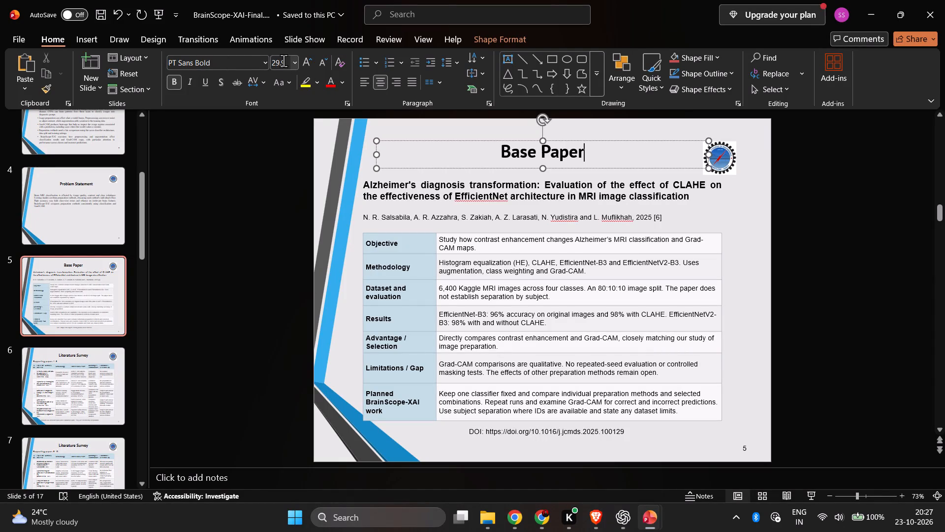
Set the "Base Paper" heading on slide 5 to font size 28.
key("ctrl+a")
left_click(309, 62)
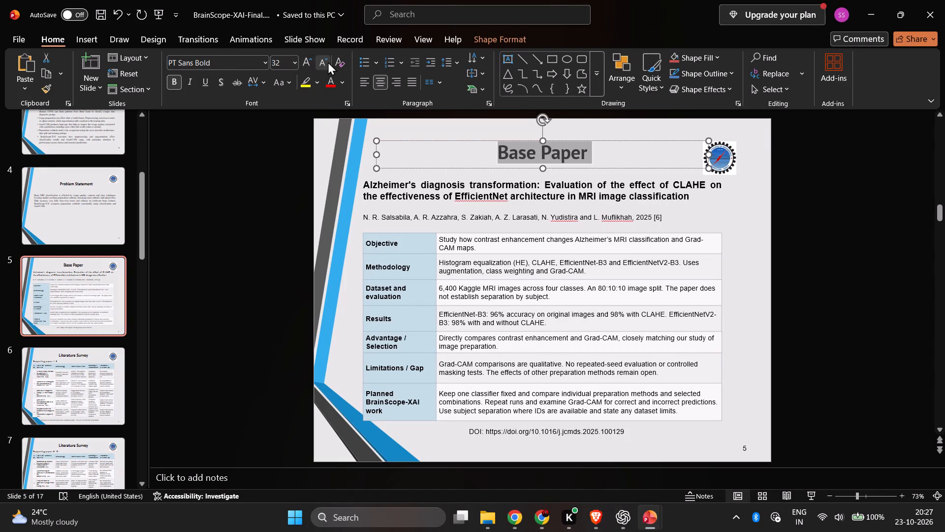
left_click(328, 61)
left_click(102, 286)
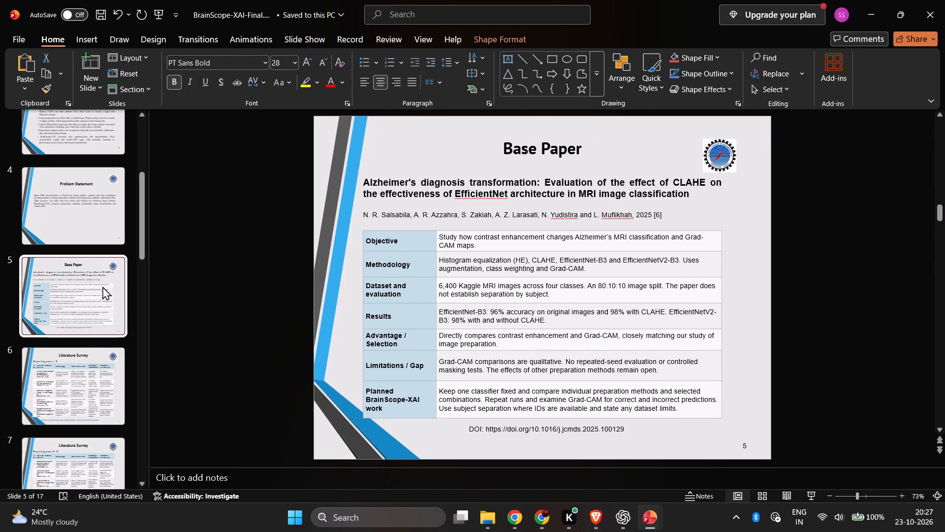
Compare the heading font sizes on the Literature Survey, Base Paper and OUTLINE slides, and look over the opening slides.
left_click(76, 387)
left_click(578, 149)
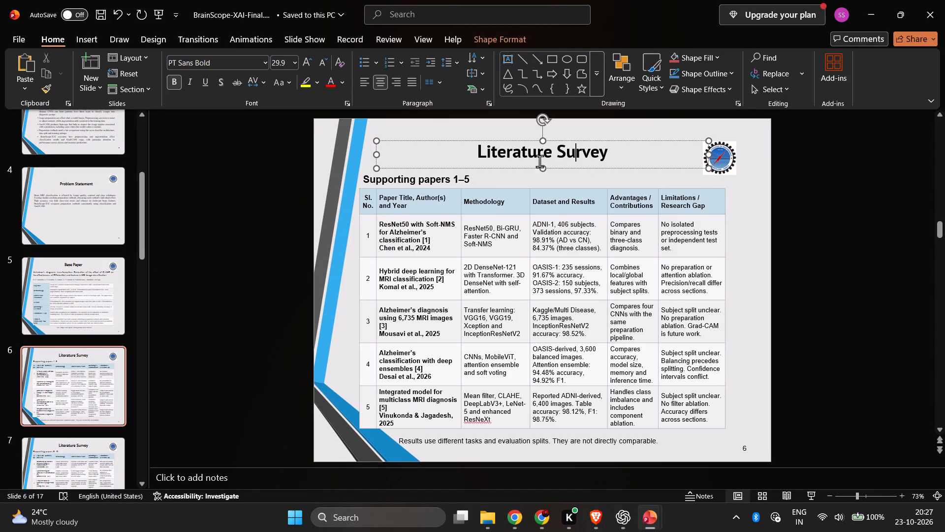
left_click(44, 314)
left_click(555, 150)
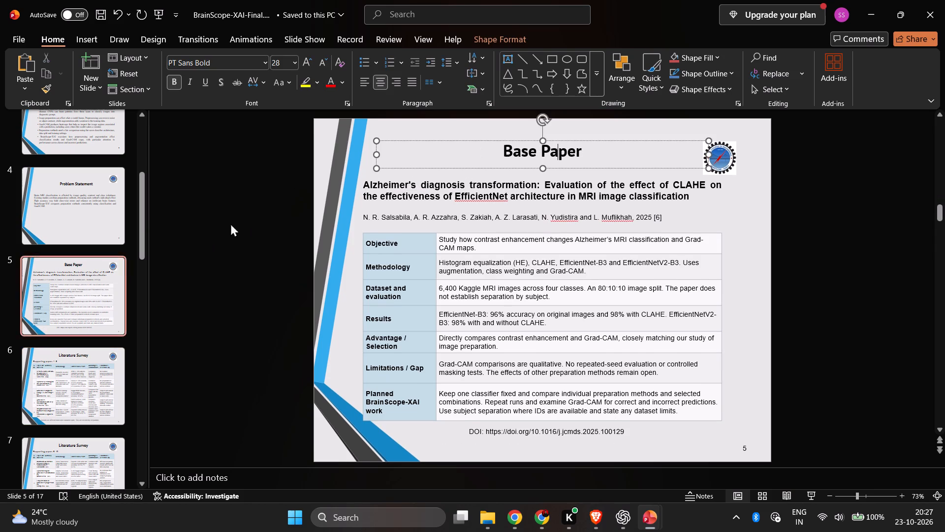
left_click(97, 210)
scroll(89, 303, "up", 4)
left_click(85, 219)
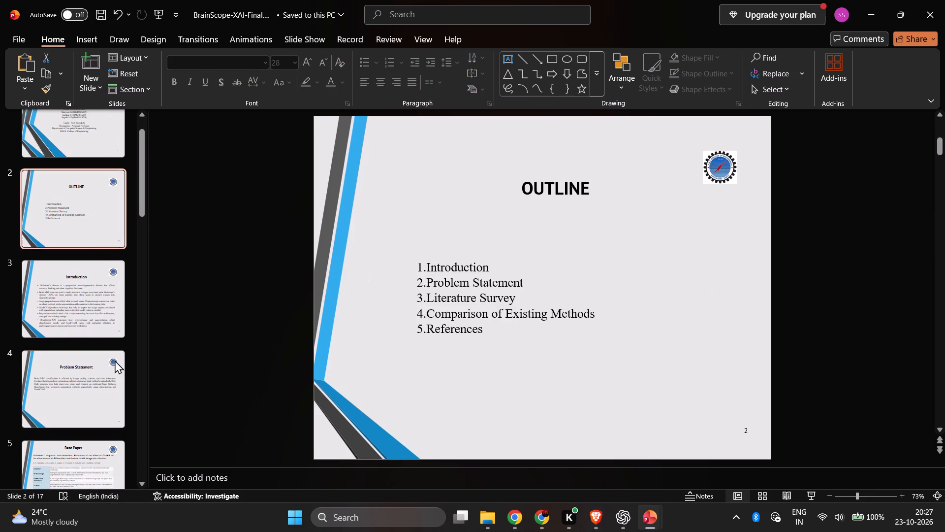
scroll(114, 360, "up", 3)
left_click(546, 191)
left_click(100, 172)
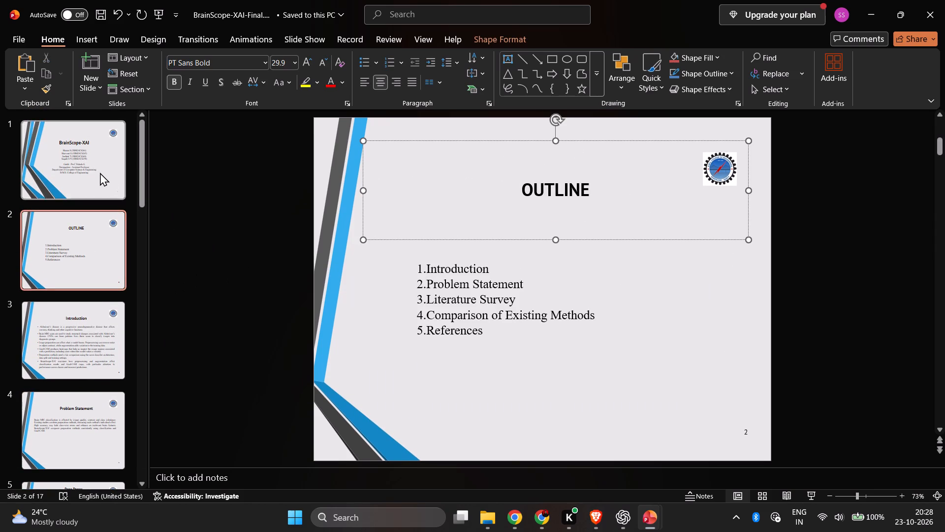
left_click(110, 263)
left_click(64, 378)
Add an extra line break after the last student entry on slide 1 to widen the gap above the guide details.
left_click(78, 170)
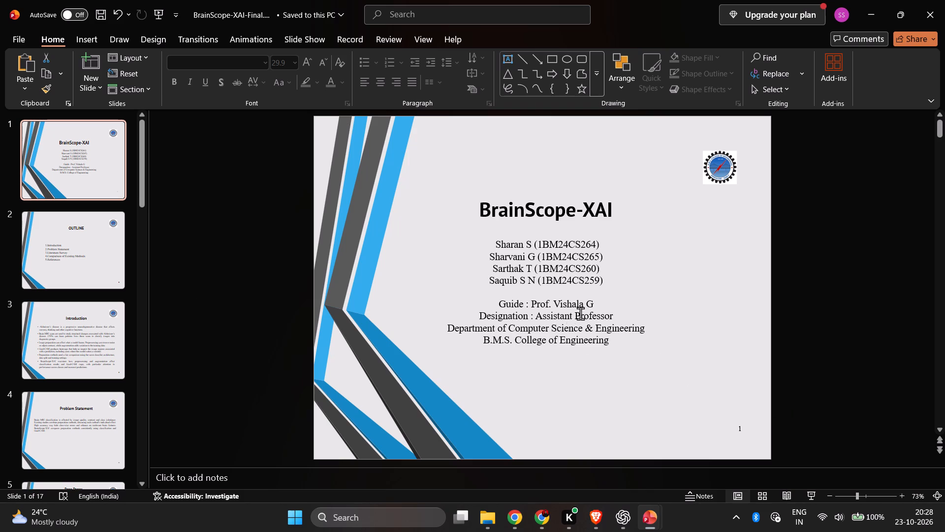
left_click(620, 280)
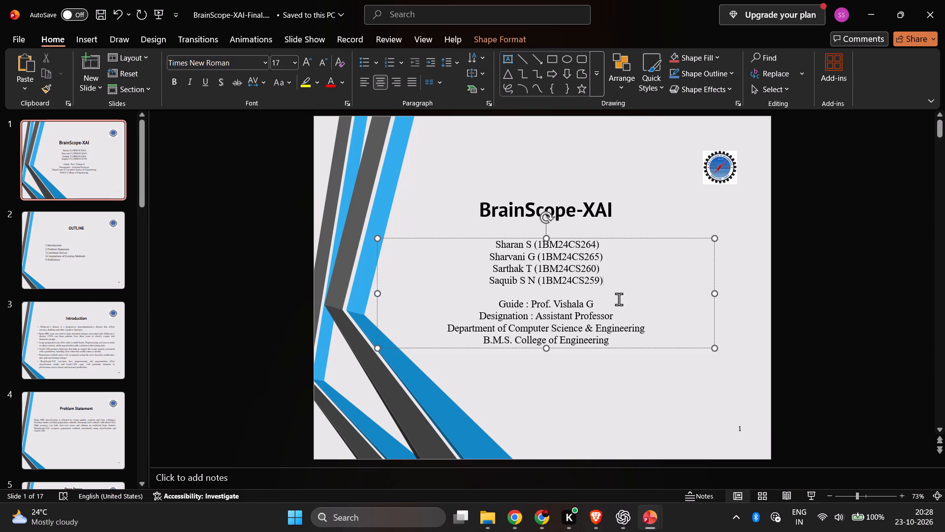
key("shift+Return")
left_click(217, 299)
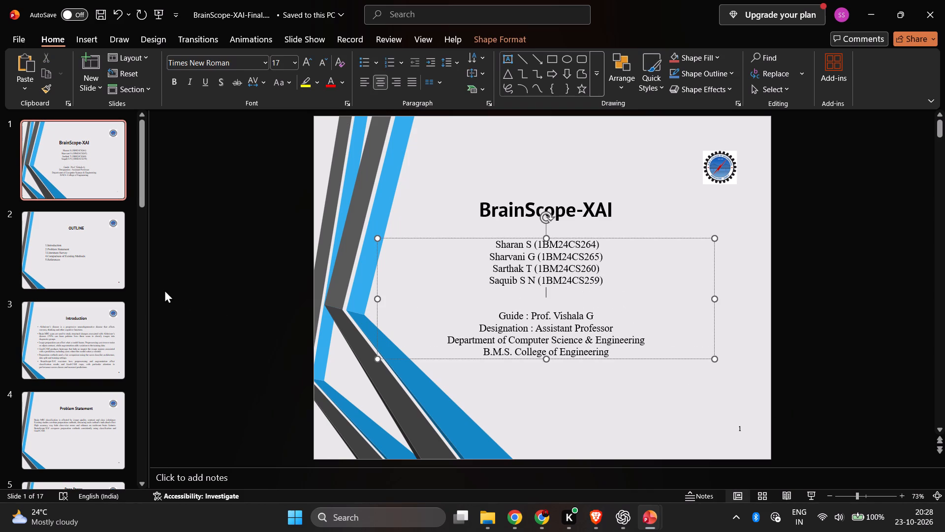
Review slides 1 to 5, checking the body text formatting on the Problem Statement slide and in the Base Paper table.
left_click(56, 252)
left_click(87, 163)
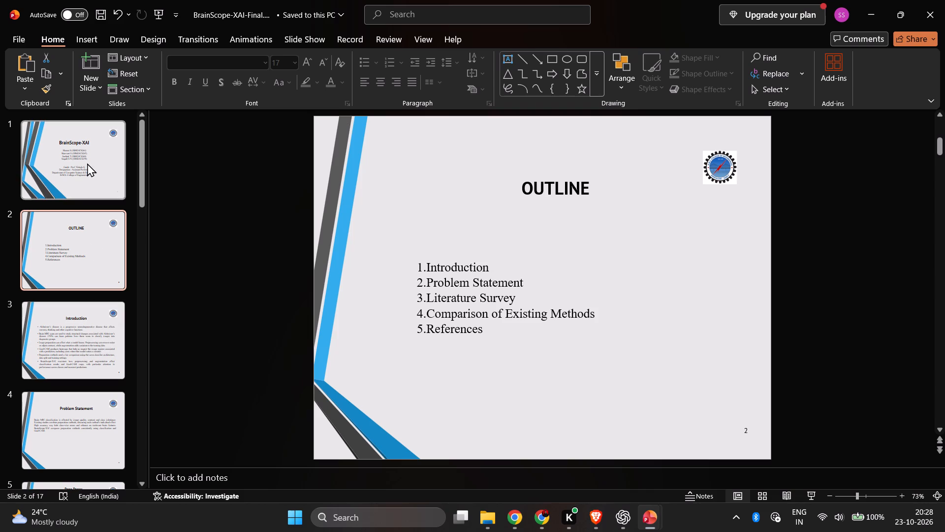
left_click(77, 258)
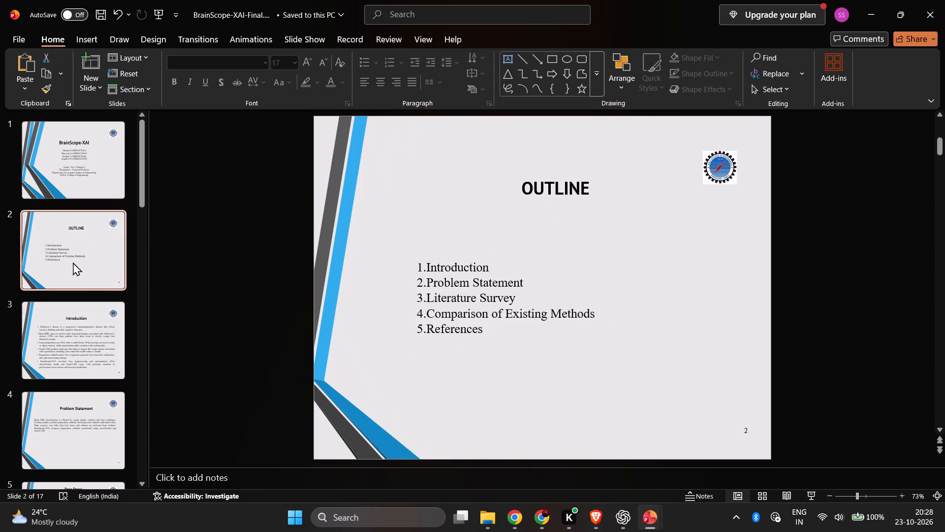
left_click(83, 155)
left_click(79, 256)
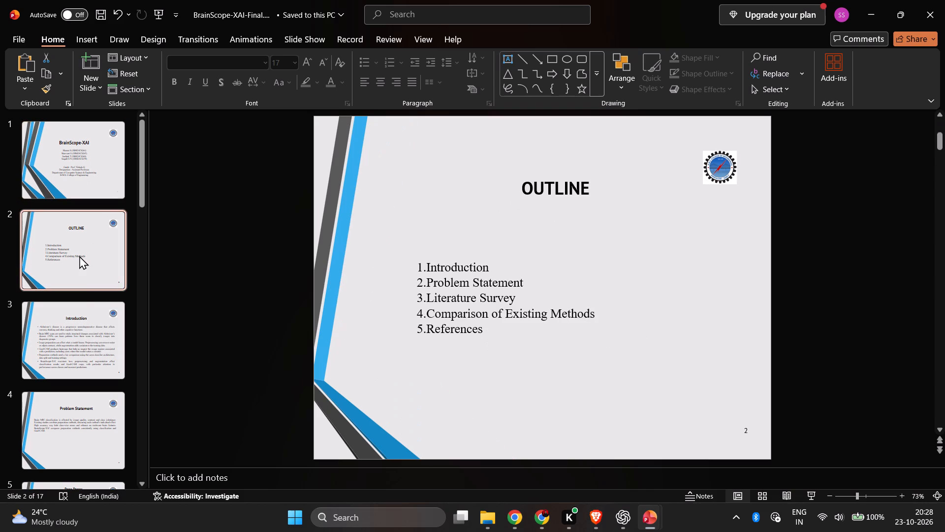
left_click(78, 331)
scroll(83, 308, "down", 2)
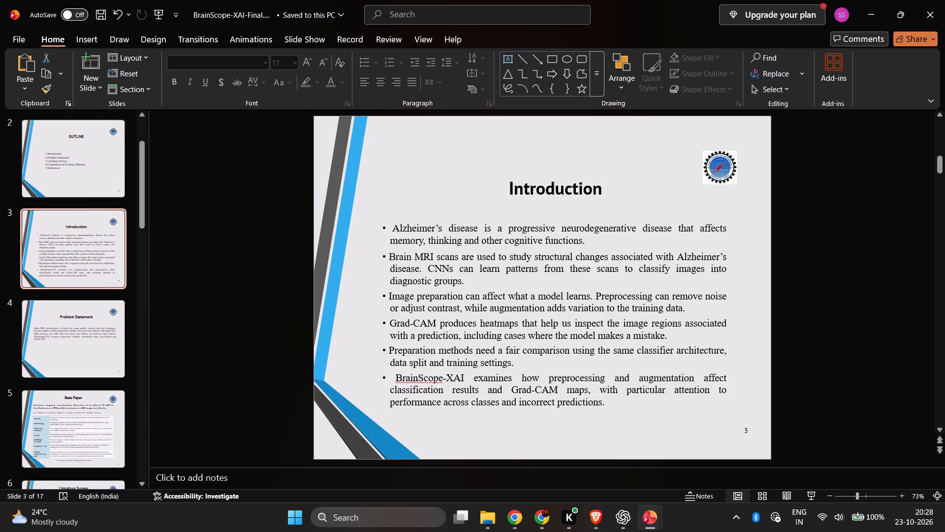
left_click(583, 320)
left_click(73, 344)
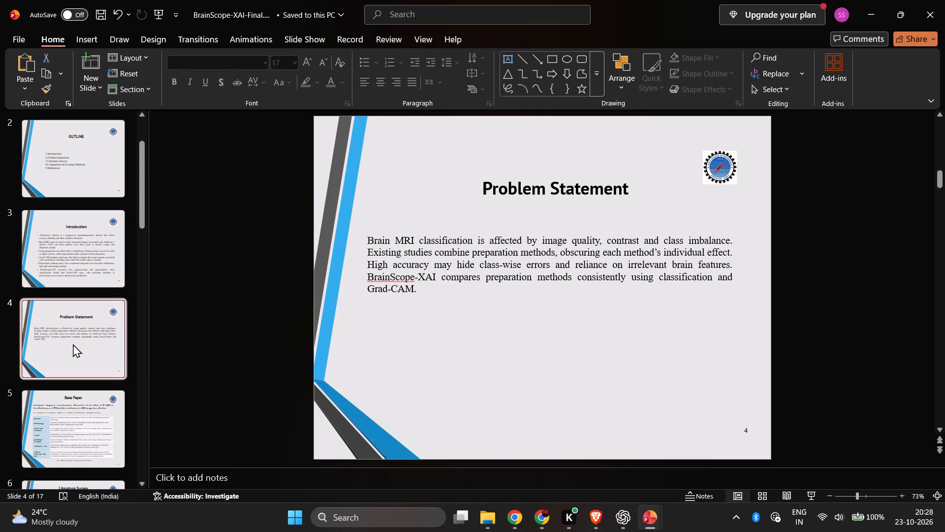
left_click(390, 277)
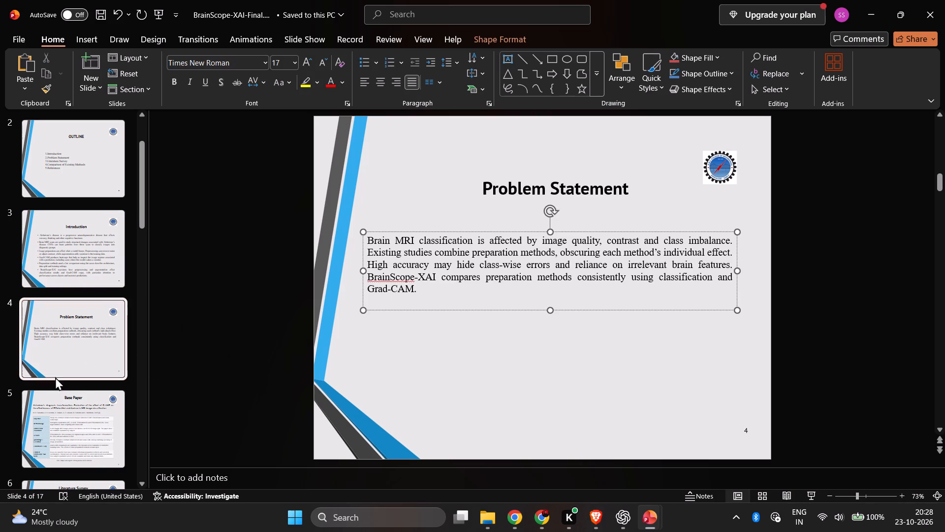
scroll(56, 374, "down", 3)
left_click(74, 345)
left_click(95, 308)
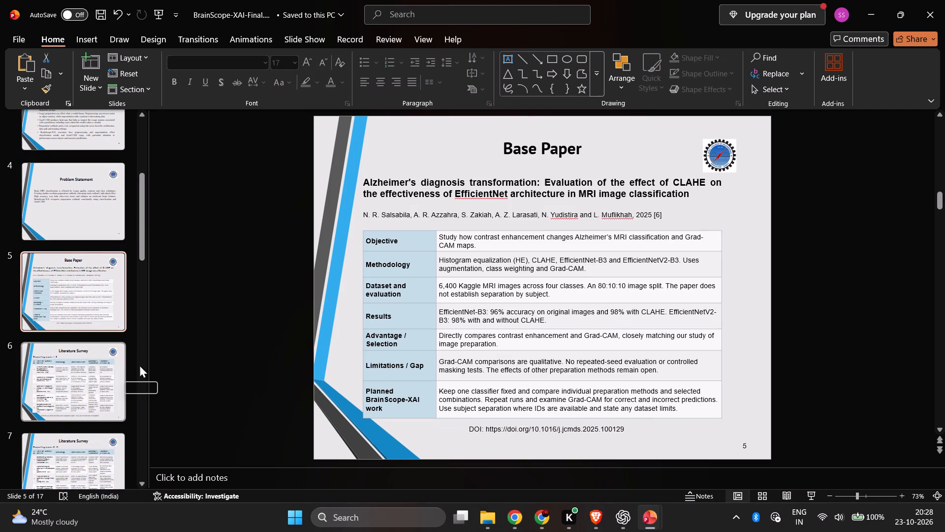
left_click(509, 344)
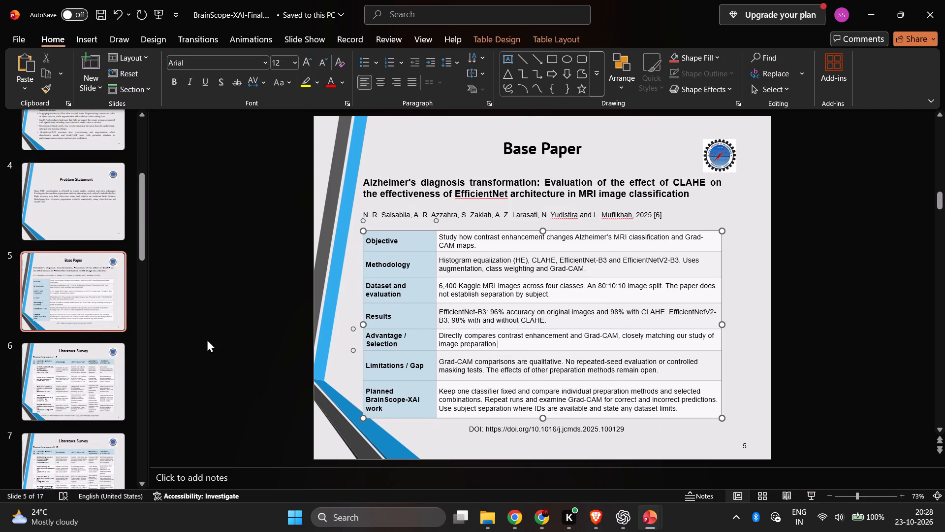
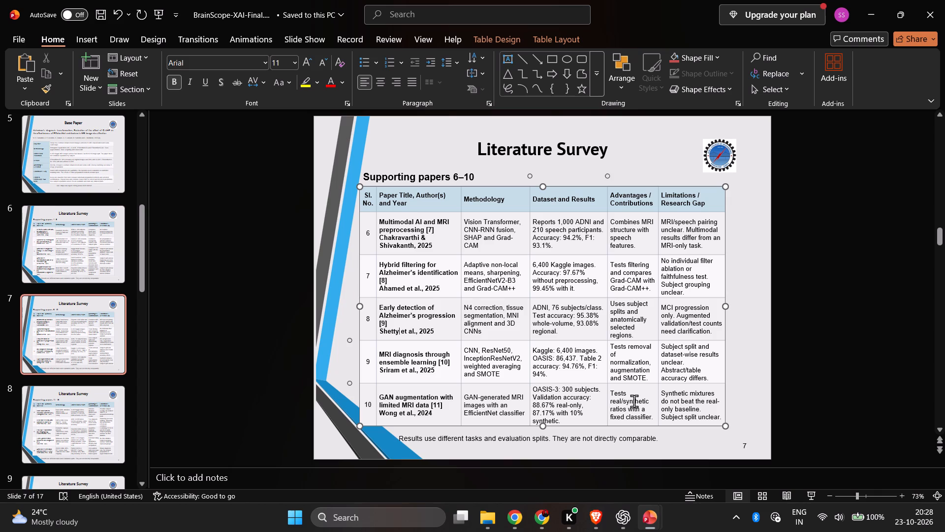
Look over the Literature Survey slides and the "Comparison of the existing methods" slide.
left_click(52, 424)
scroll(87, 385, "down", 3)
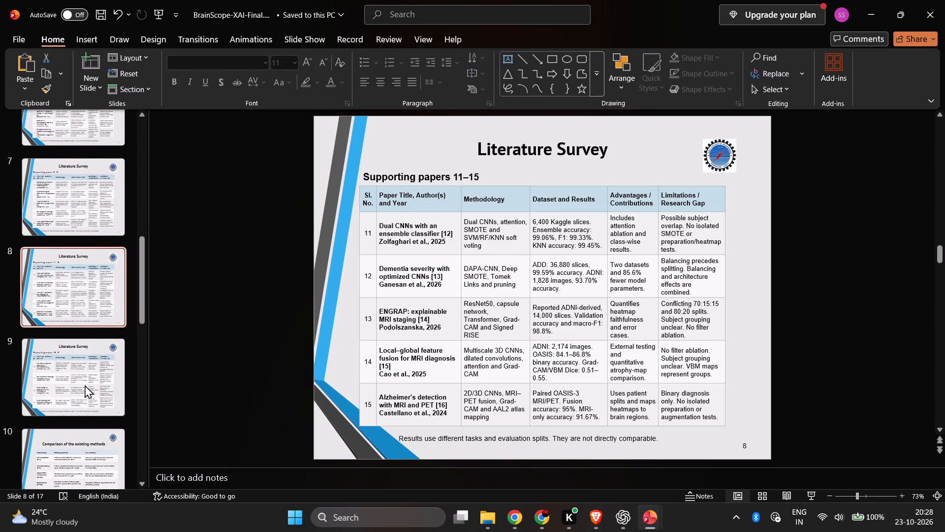
left_click(84, 389)
scroll(90, 381, "down", 3)
left_click(83, 386)
left_click(94, 343)
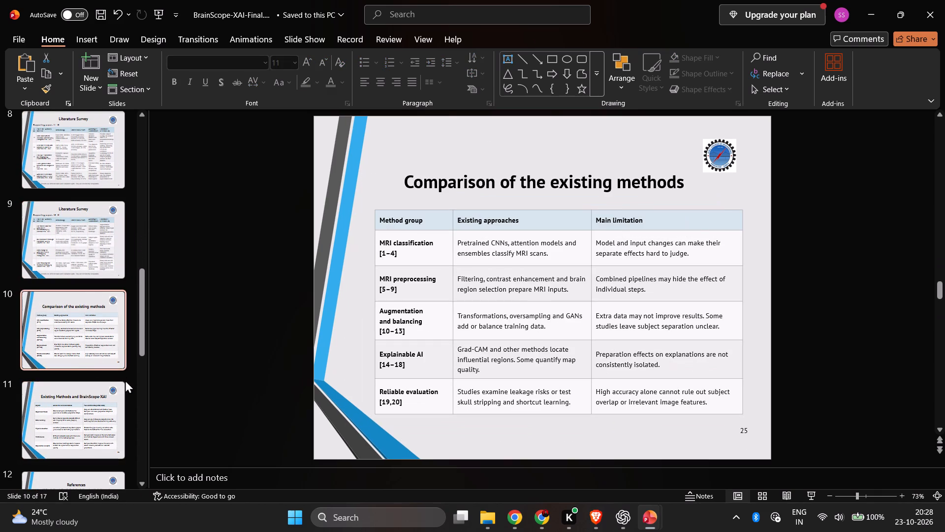
scroll(125, 380, "up", 13)
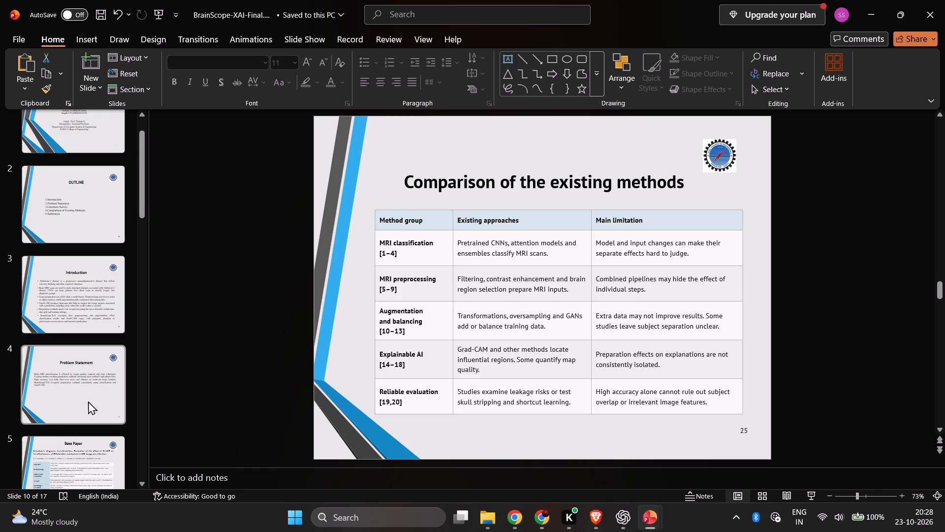
scroll(90, 398, "down", 4)
Copy the "Literature Survey" heading from slide 6 and insert it ahead of "Base Paper" in the slide 5 heading.
left_click(83, 379)
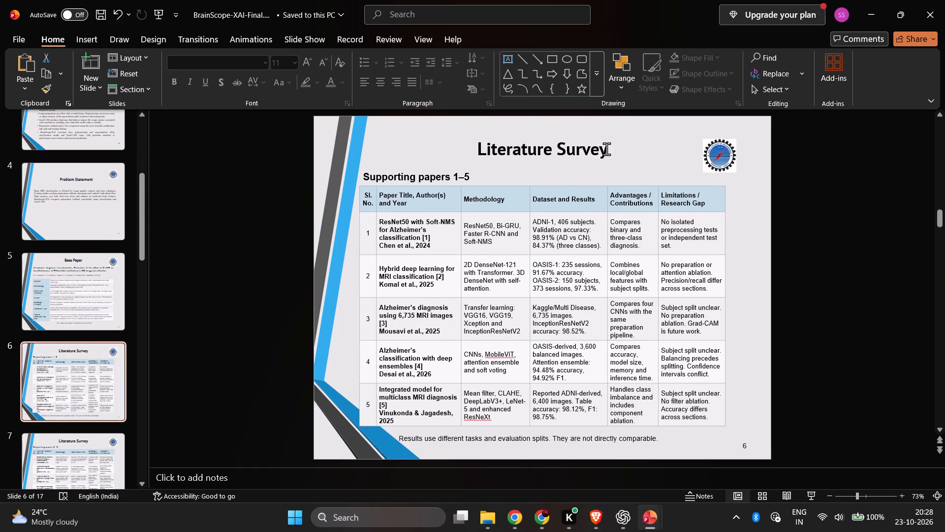
left_click(606, 149)
left_click_drag(616, 155, 480, 150)
left_click(598, 149)
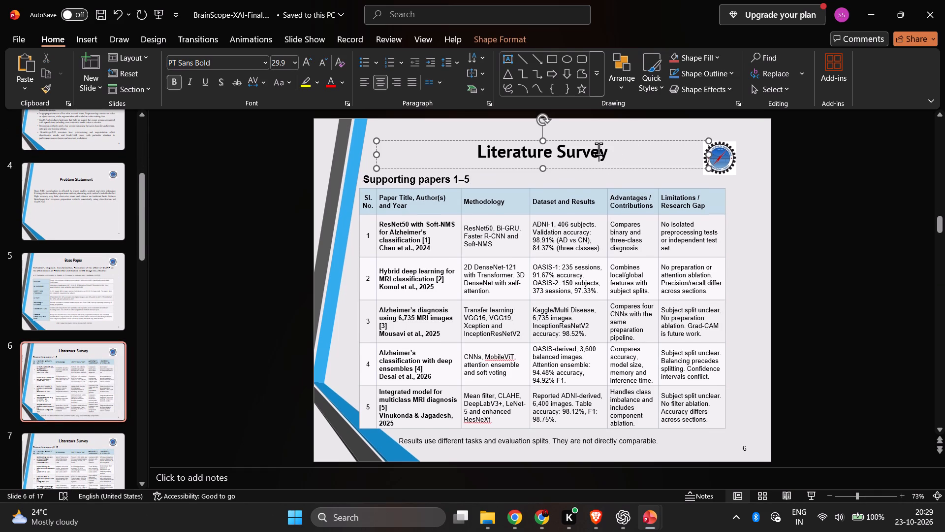
key("ctrl+a")
key("ctrl+c")
key("ctrl+c")
key("ctrl+c")
left_click(58, 301)
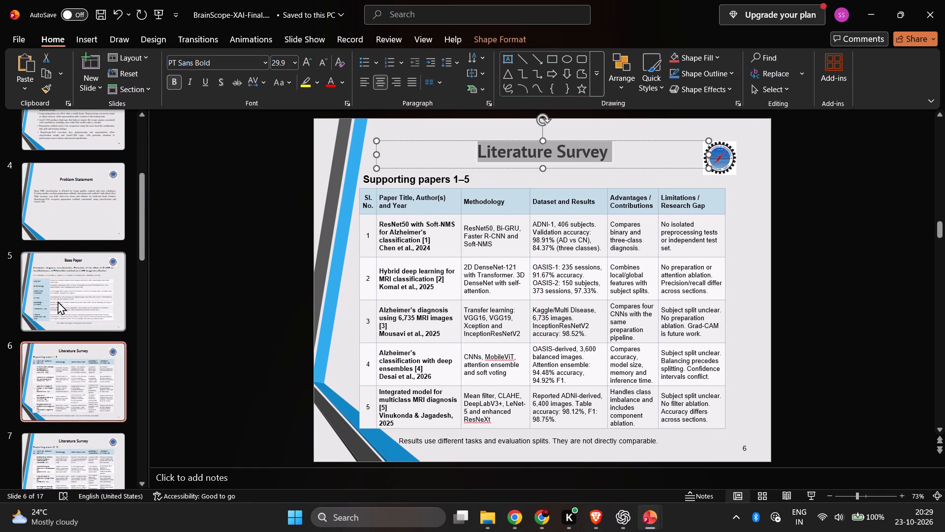
left_click(563, 149)
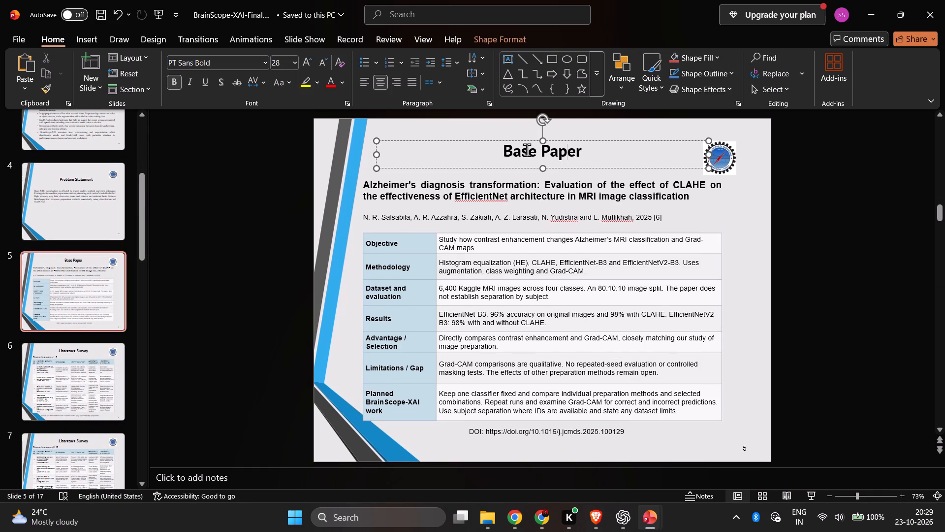
left_click(506, 154)
key("ctrl+v")
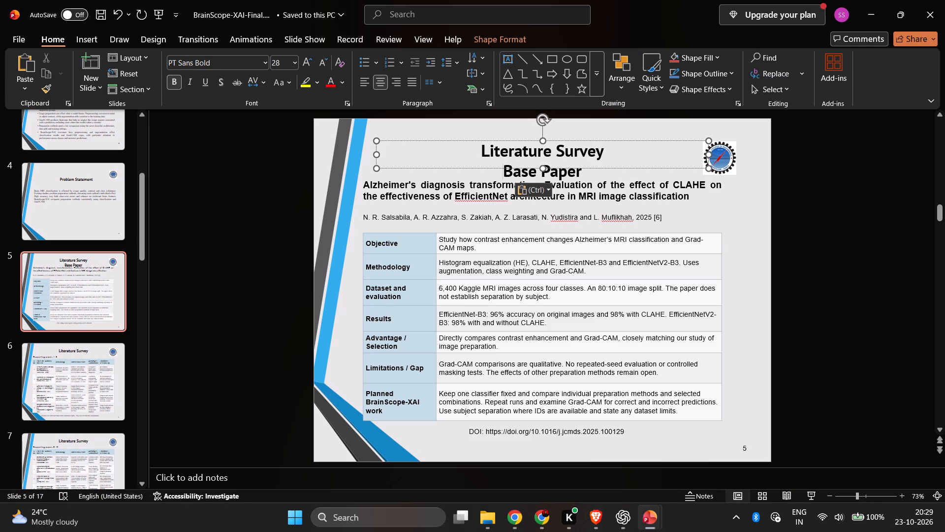
Widen the slide 5 heading box slightly and join its two lines into "Literature Survey Base Paper".
left_click_drag(707, 152, 730, 152)
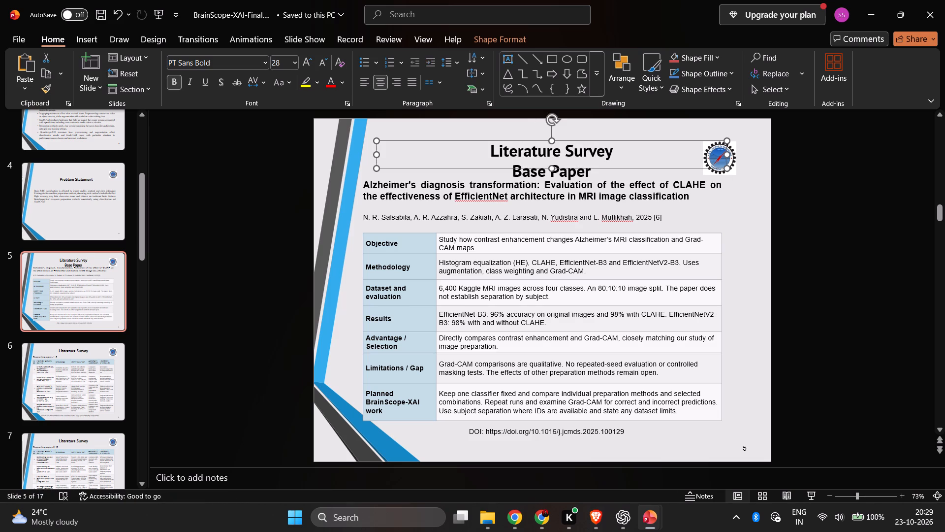
left_click(612, 155)
key("BackSpace")
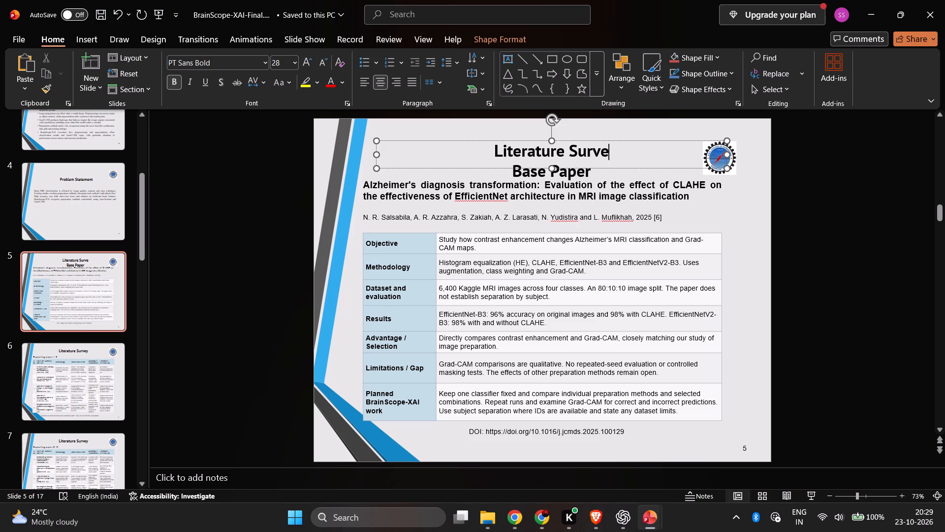
key("y")
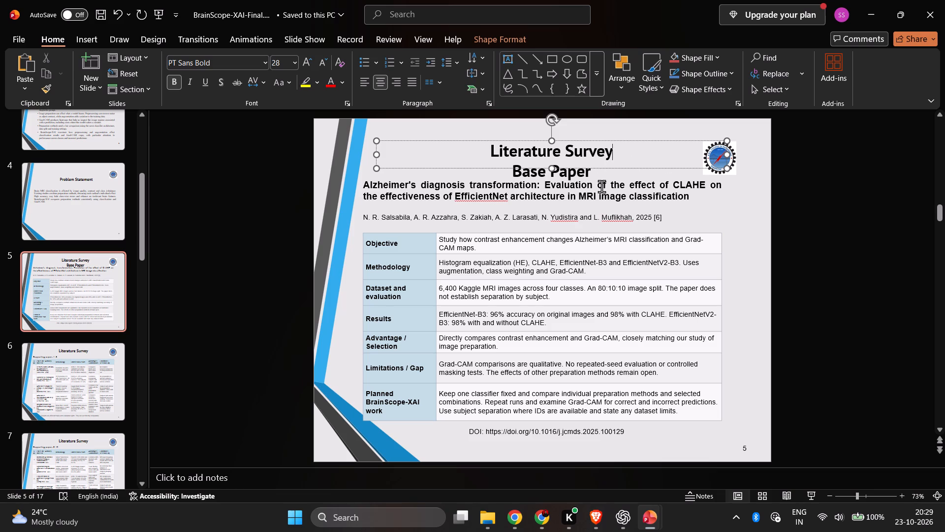
left_click(513, 176)
key("BackSpace")
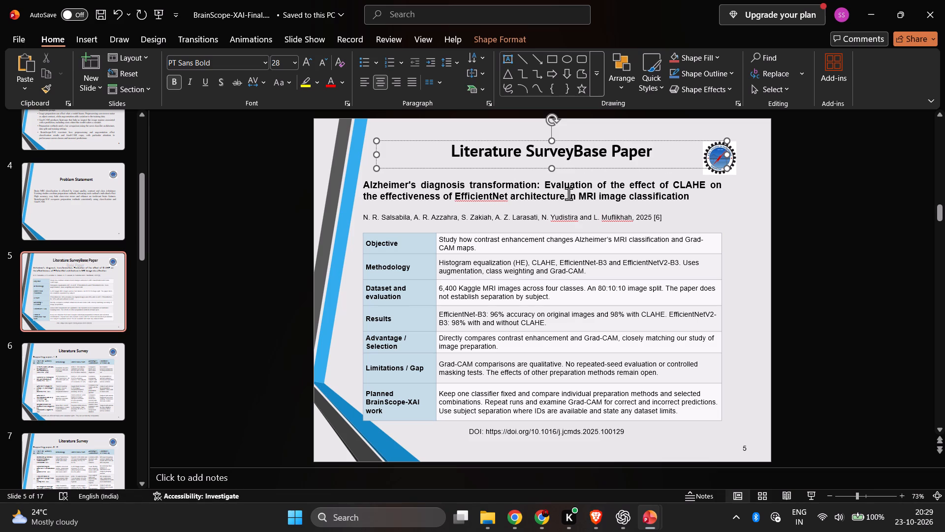
key("space")
key("space")
key("BackSpace")
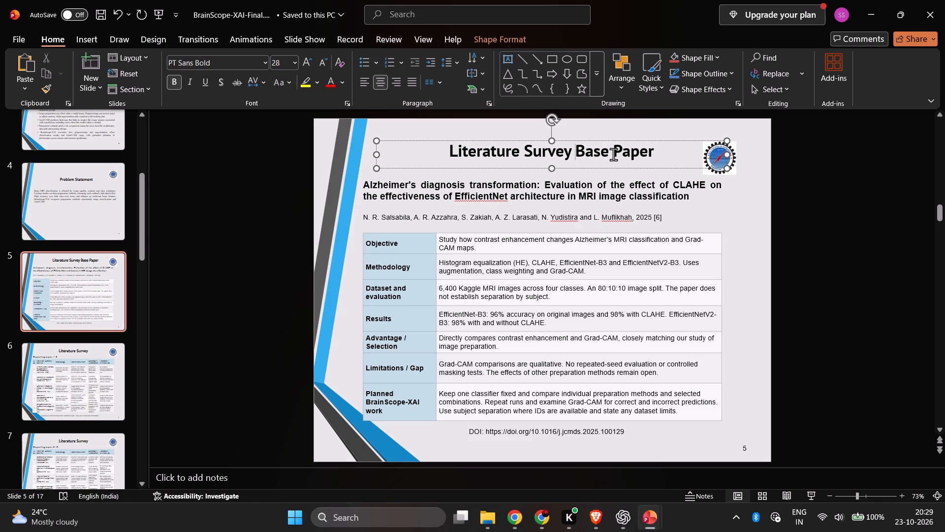
left_click_drag(654, 152, 590, 153)
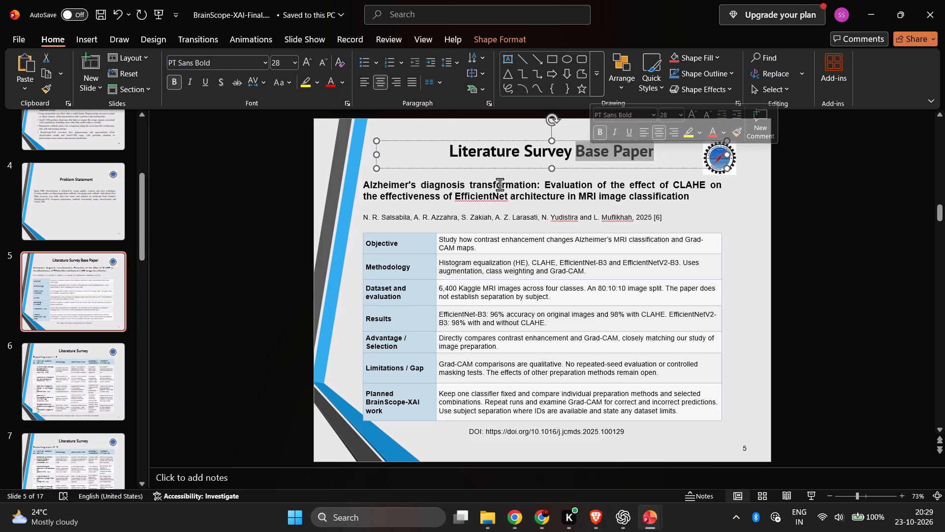
Shift the DOI line, table, author line and paper title on slide 5 down to open space below the heading.
left_click(566, 434)
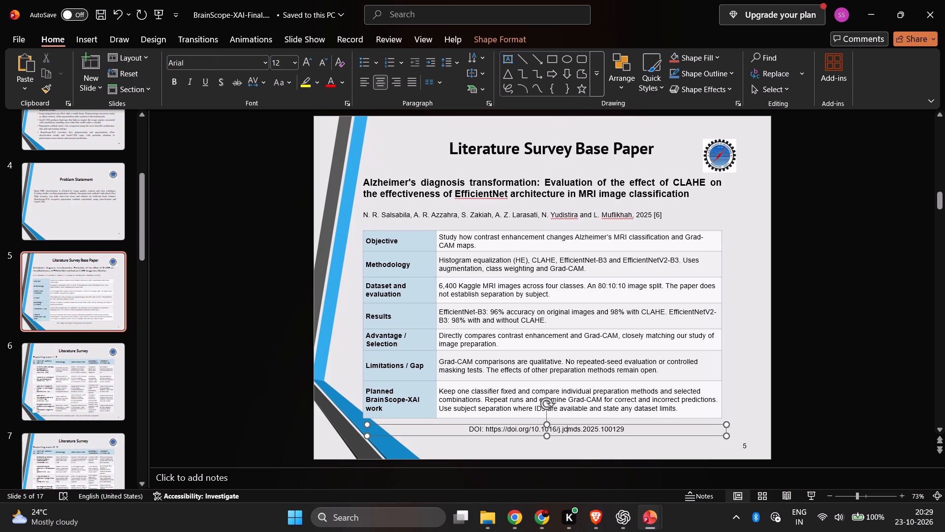
left_click_drag(596, 435, 596, 451)
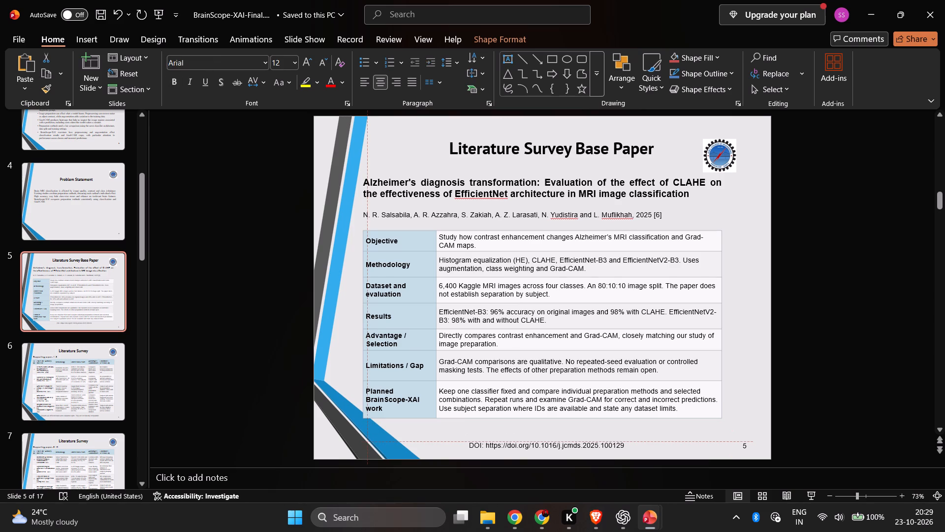
left_click_drag(596, 451, 596, 449)
left_click(629, 381)
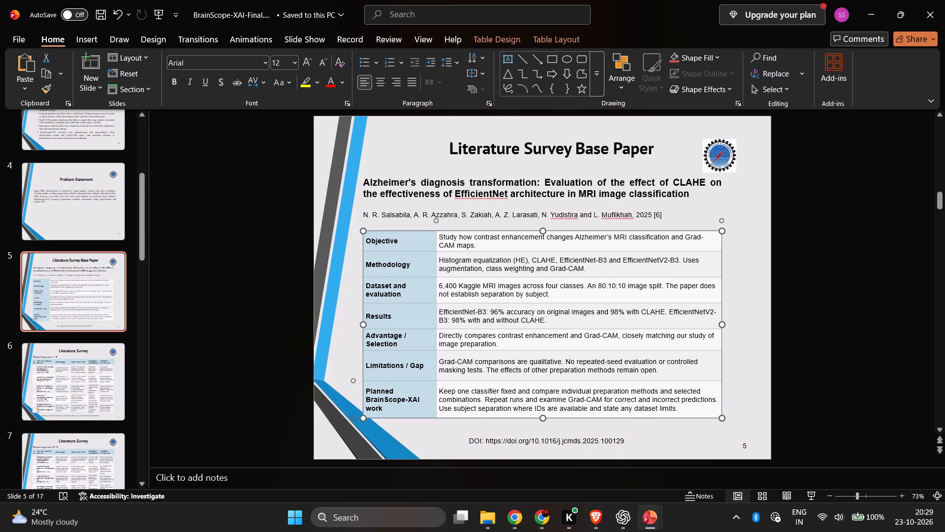
left_click(649, 416)
left_click_drag(648, 417, 648, 429)
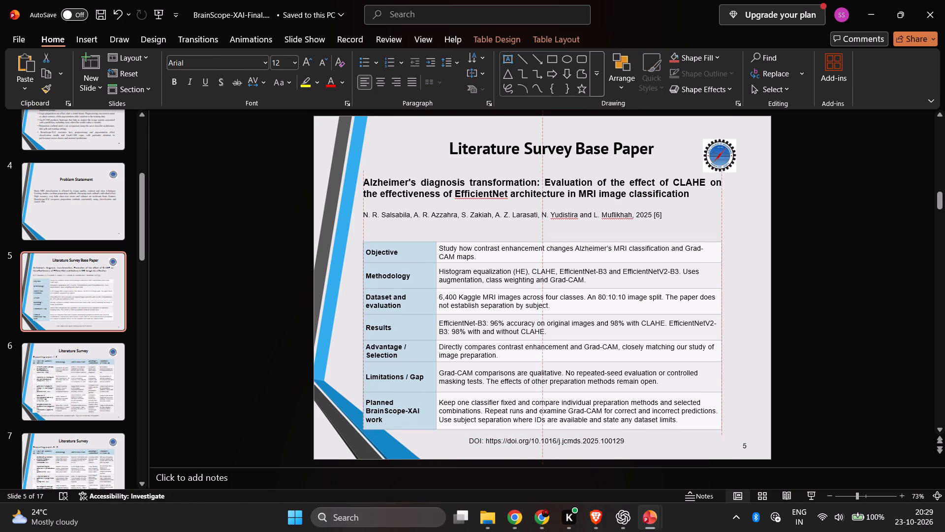
left_click_drag(648, 429, 649, 432)
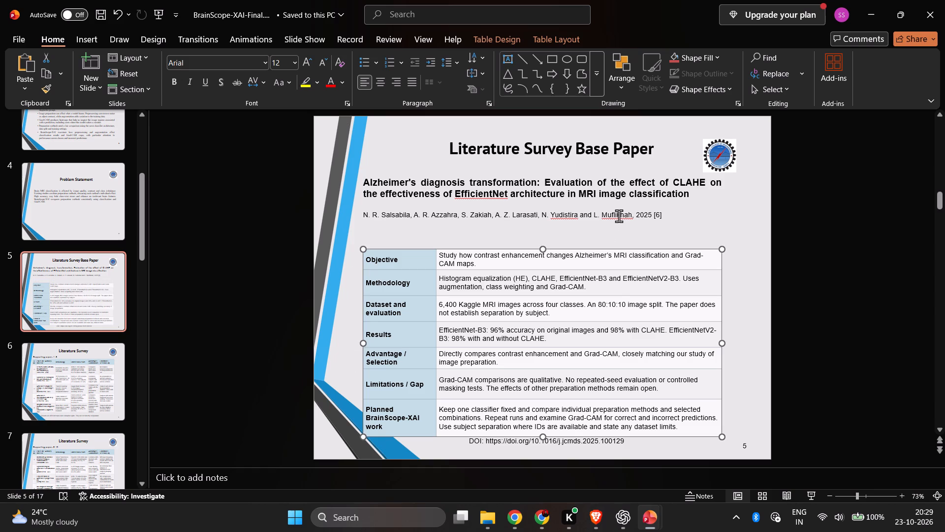
left_click(619, 216)
left_click_drag(625, 225, 626, 247)
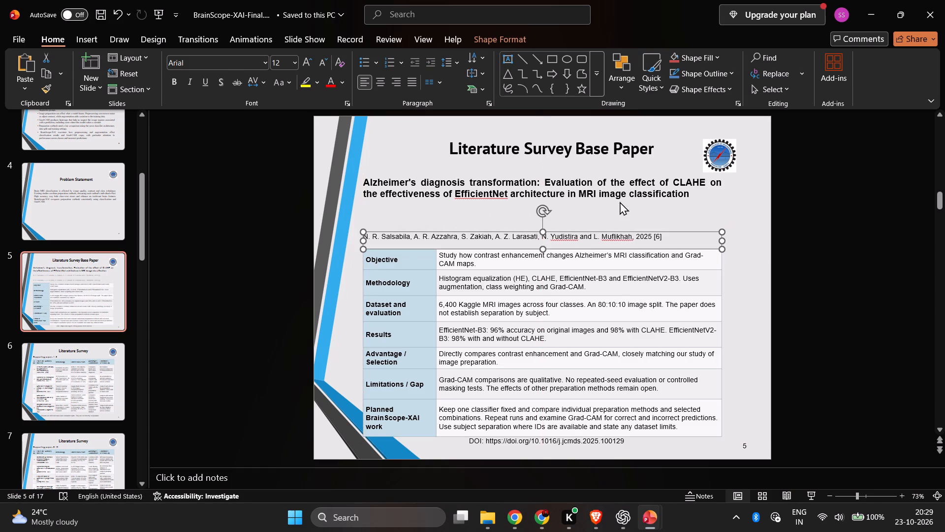
left_click(623, 191)
left_click_drag(623, 204, 625, 227)
Remove "Base Paper" from the slide 5 heading so it reads only "Literature Survey".
left_click(607, 150)
left_click(650, 151)
left_click(661, 151)
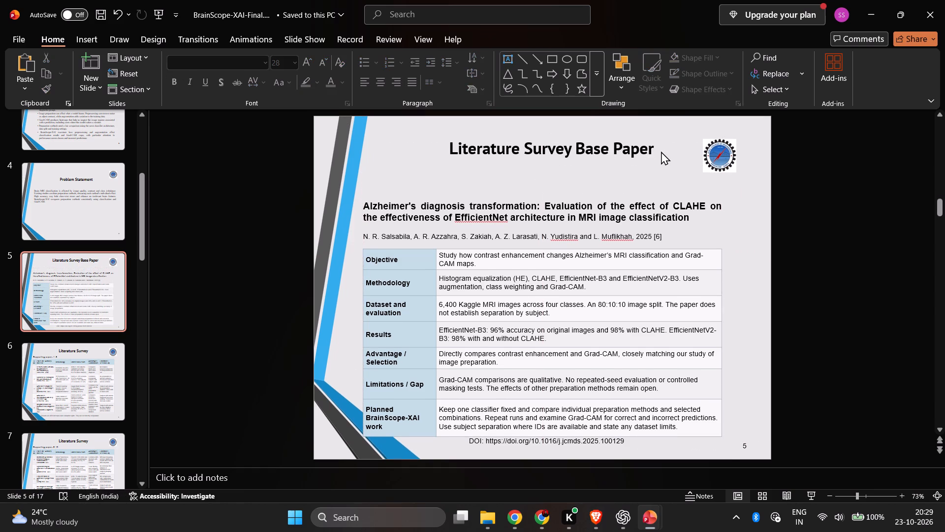
left_click(651, 147)
key("ctrl+a")
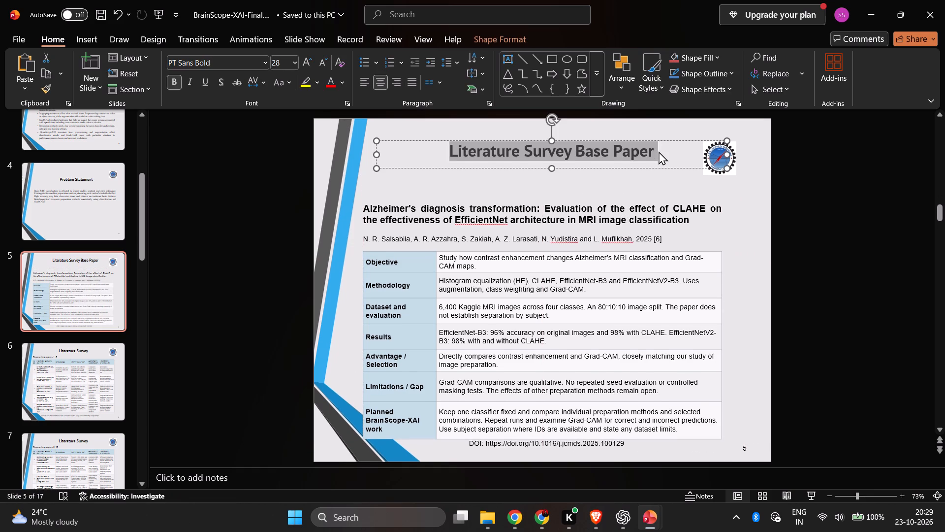
left_click(659, 151)
left_click(649, 148)
left_click(659, 149)
left_click(648, 147)
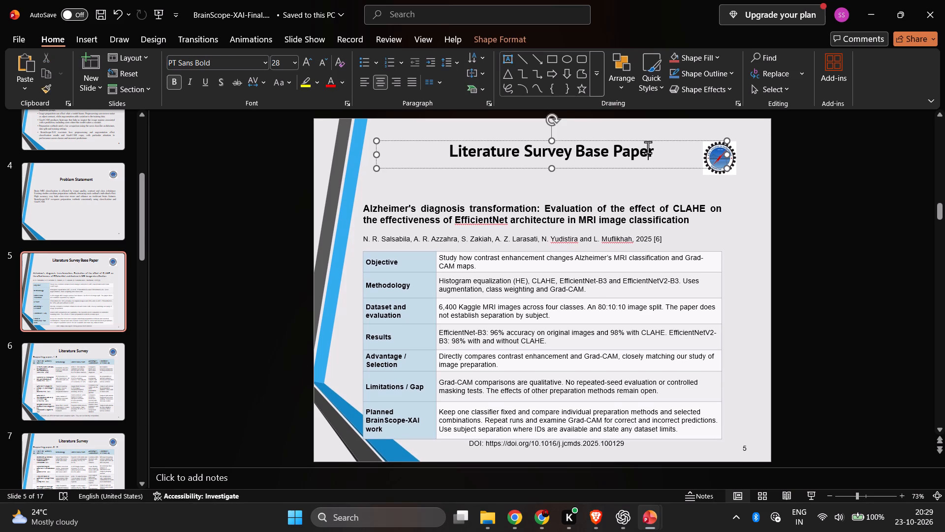
key("Right")
key("BackSpace")
key("BackSpace")
key("BackSpace")
key("BackSpace")
key("BackSpace")
key("BackSpace")
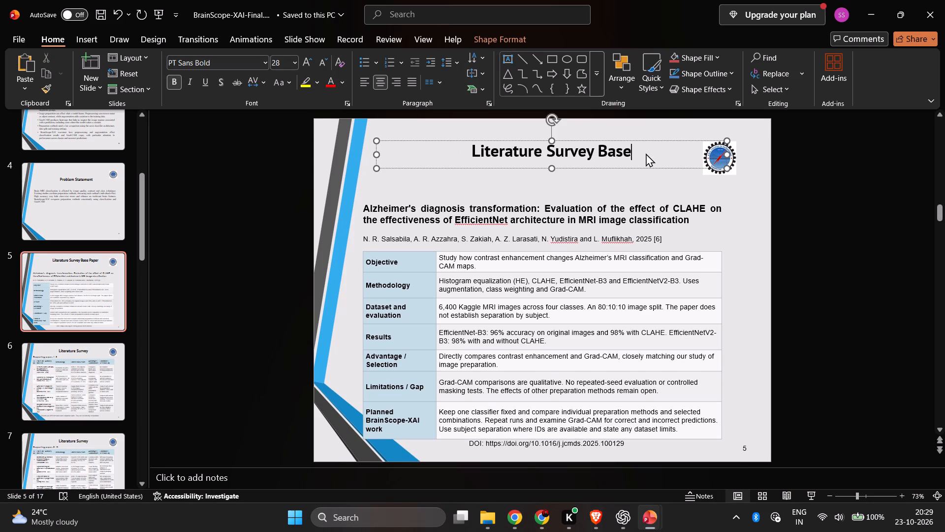
key("BackSpace")
key("BackSpace")
key("BackSpace")
key("BackSpace")
key("BackSpace")
Add a "Base Paper" text box just above the paper title on slide 5, lined up with the title's left edge.
left_click(506, 167)
left_click(462, 184)
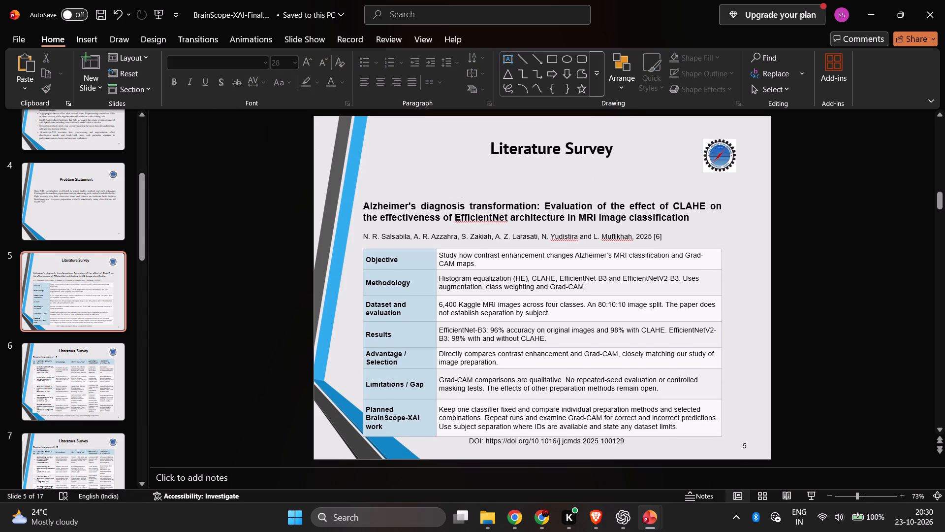
double_click(379, 182)
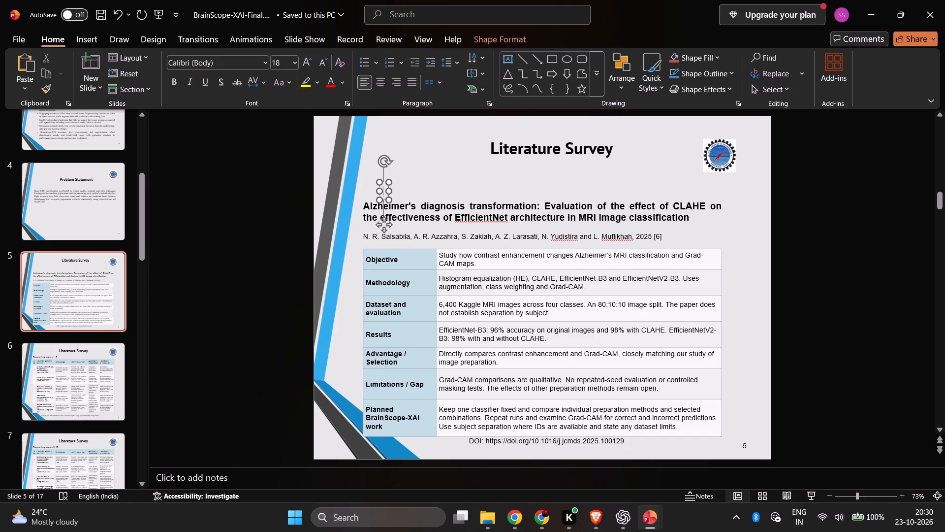
type("Base Paper")
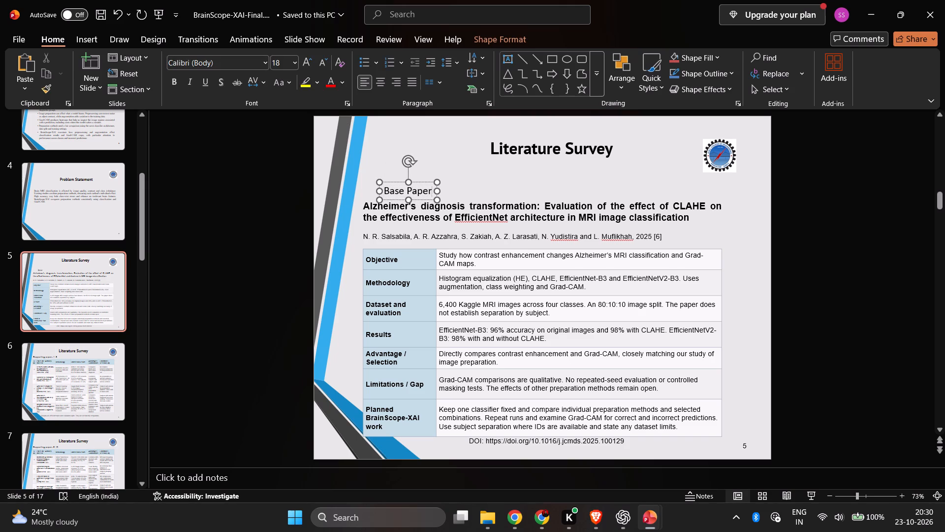
key("shift+colon")
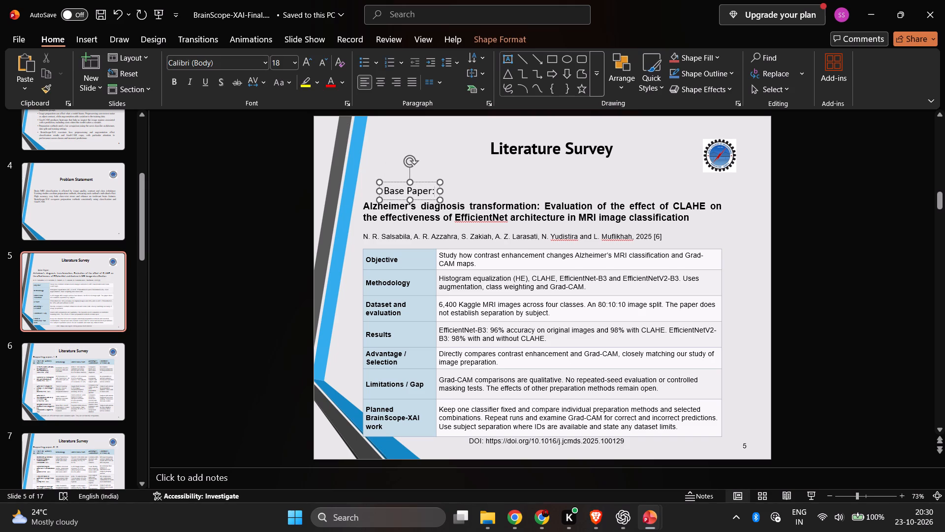
key("BackSpace")
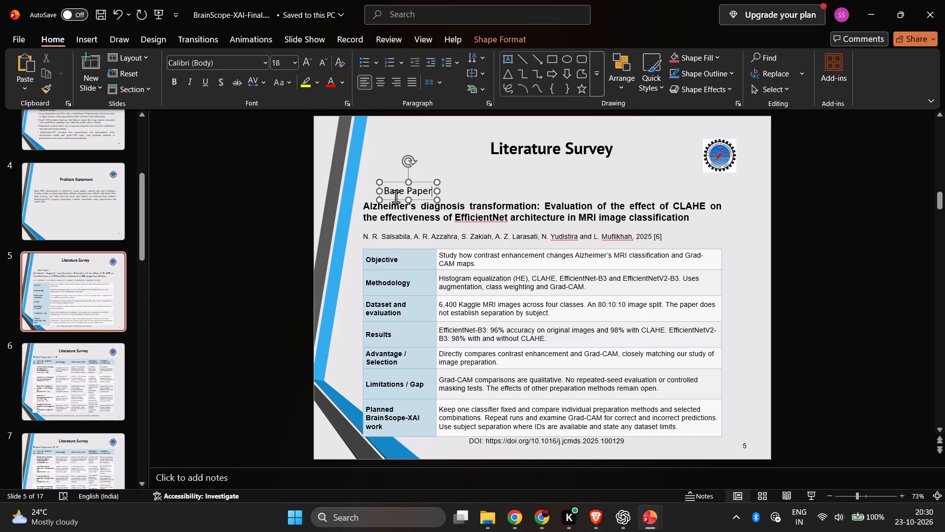
left_click(392, 196)
left_click_drag(394, 199, 375, 199)
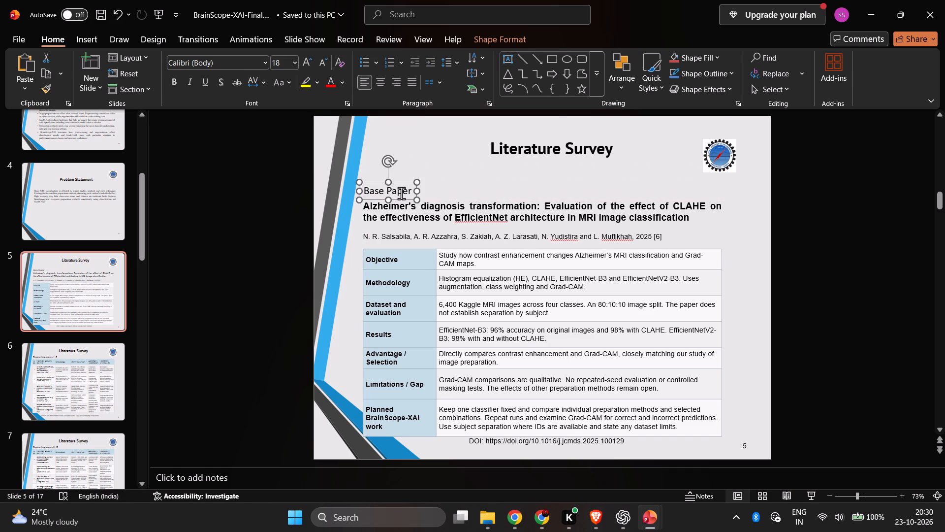
Keep the "Base Paper" label on slide 5 left-aligned and set its font size to 28.
key("ctrl+a")
left_click(449, 178)
left_click(401, 187)
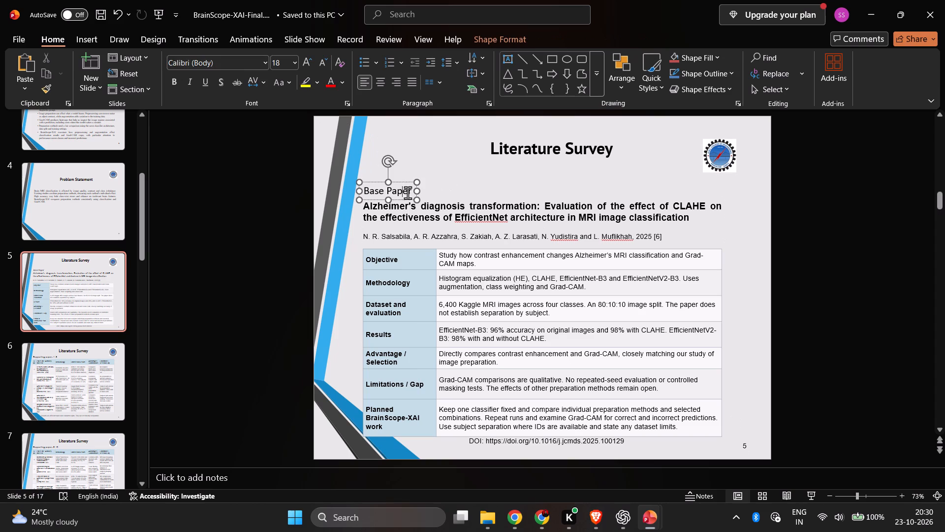
key("ctrl+a")
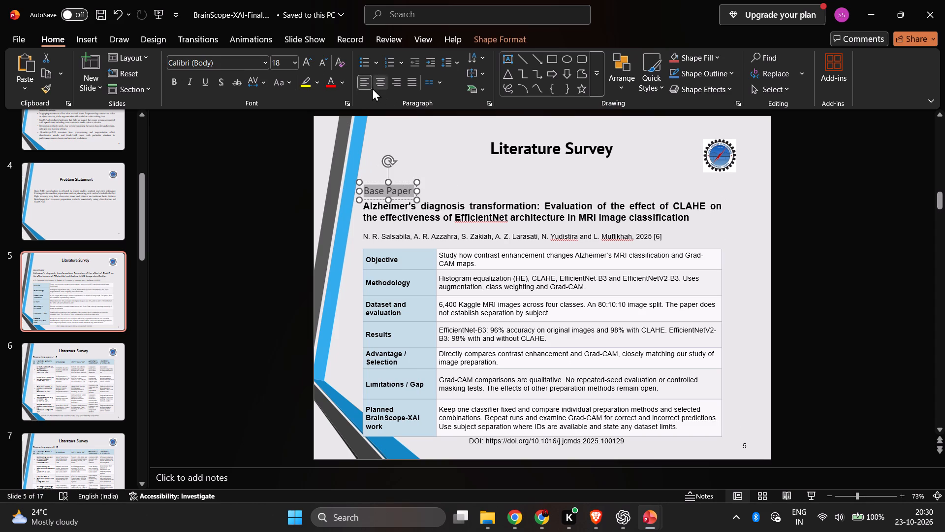
left_click(378, 85)
left_click(394, 82)
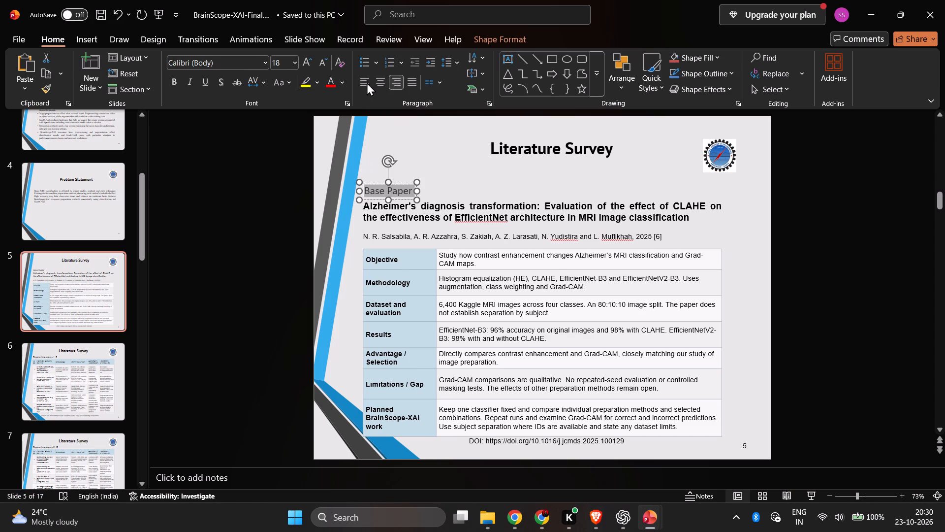
left_click(359, 82)
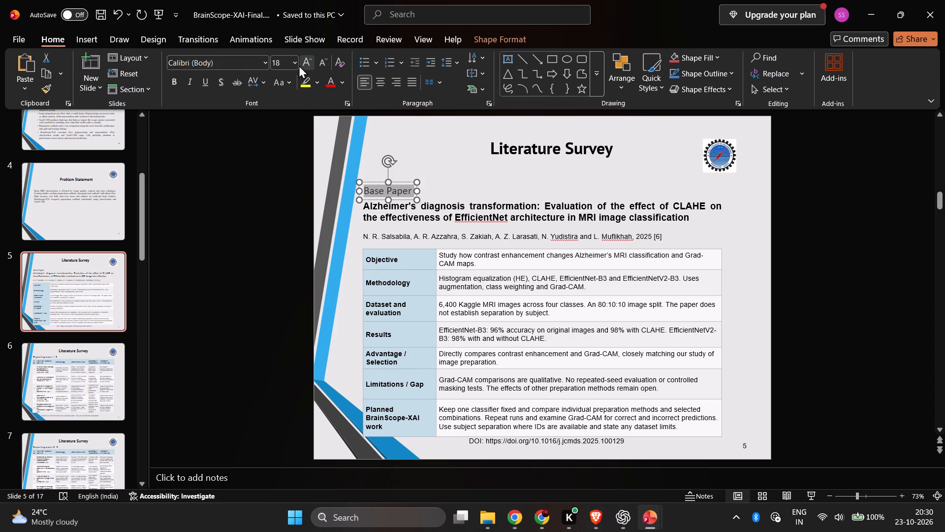
left_click(292, 63)
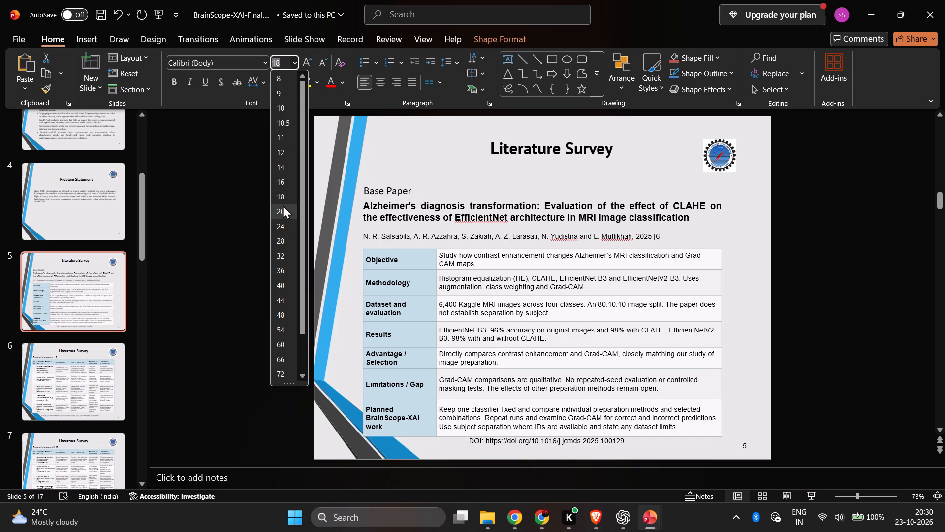
left_click(281, 237)
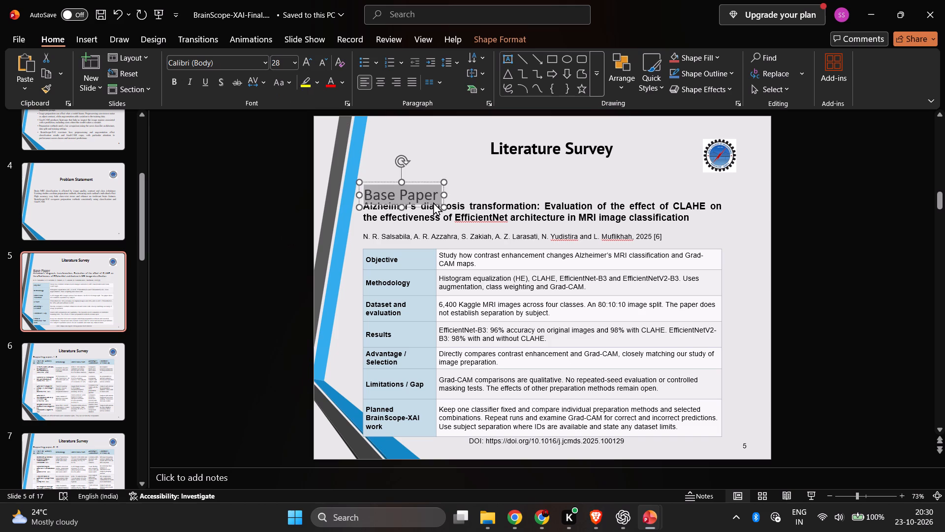
Move the enlarged "Base Paper" label up clear of the paper title and line its text up with the title's left edge.
left_click_drag(433, 199, 434, 194)
left_click_drag(440, 201, 441, 194)
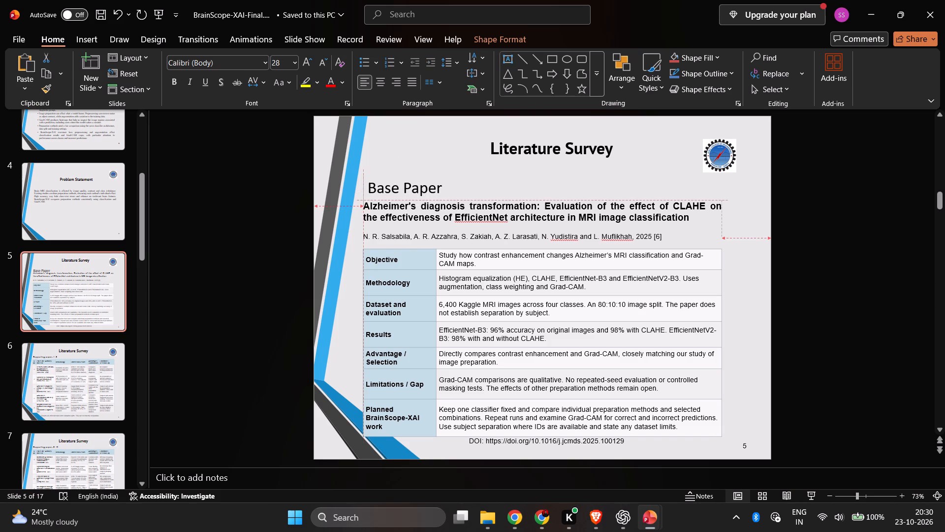
left_click_drag(441, 194, 441, 192)
left_click(419, 185)
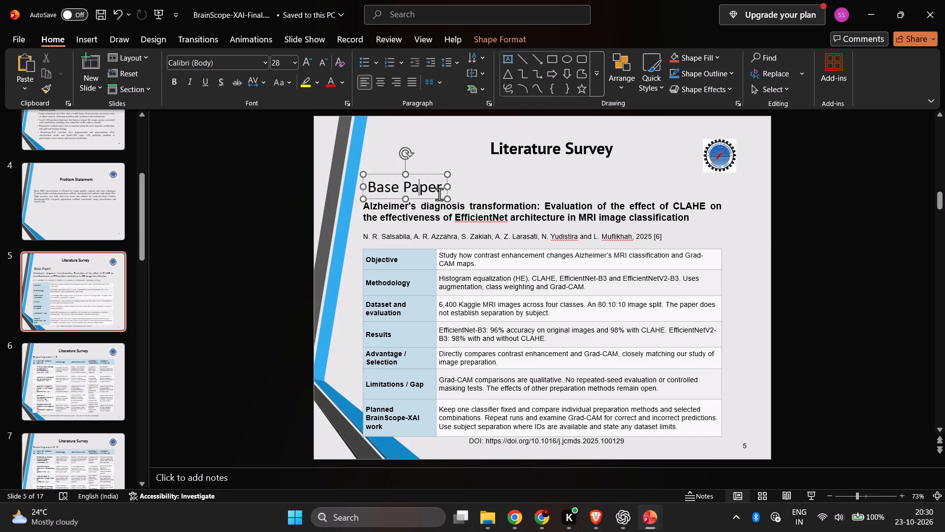
key("ctrl+a")
left_click(362, 186)
left_click(506, 176)
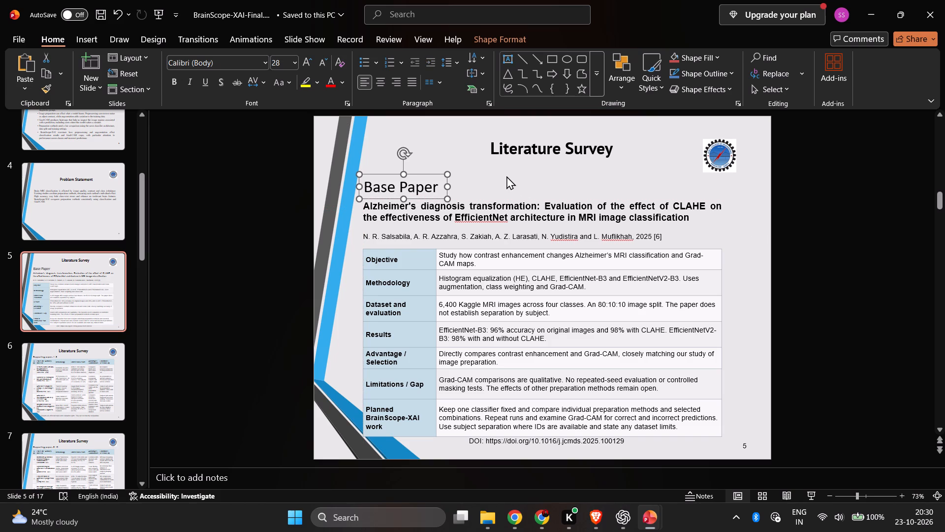
Make the "Base Paper" label on slide 5 bold.
left_click(408, 186)
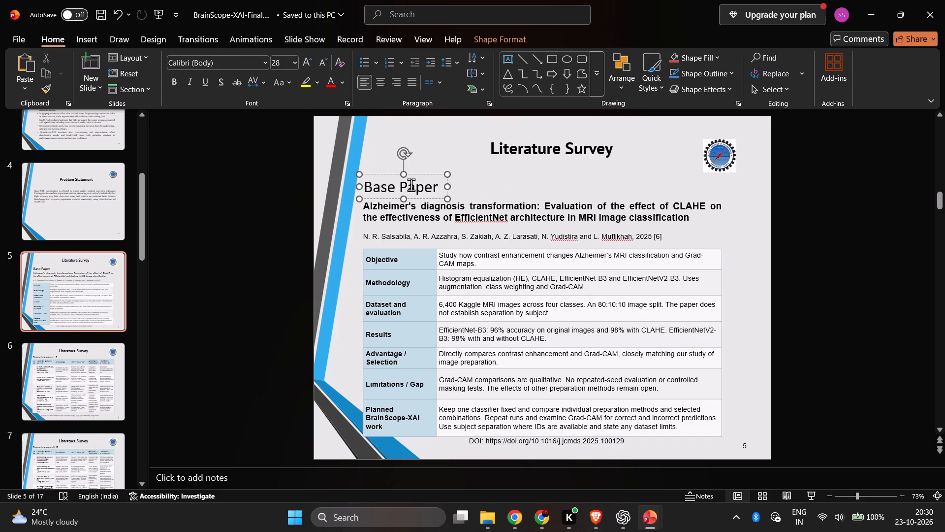
left_click(411, 185)
key("ctrl+a")
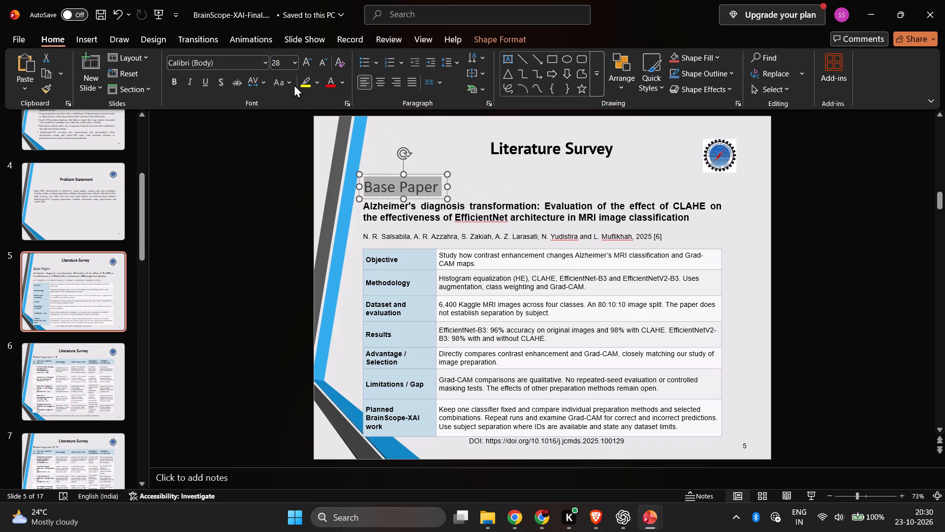
left_click(178, 84)
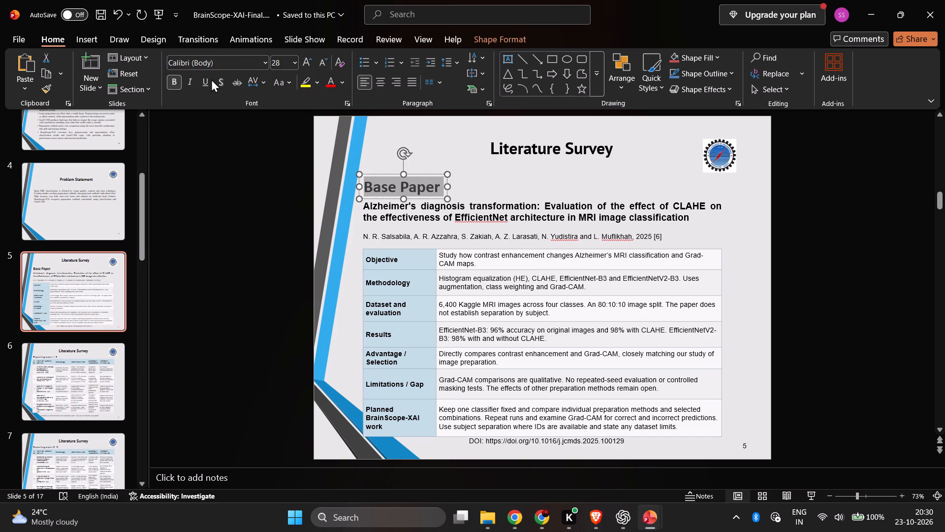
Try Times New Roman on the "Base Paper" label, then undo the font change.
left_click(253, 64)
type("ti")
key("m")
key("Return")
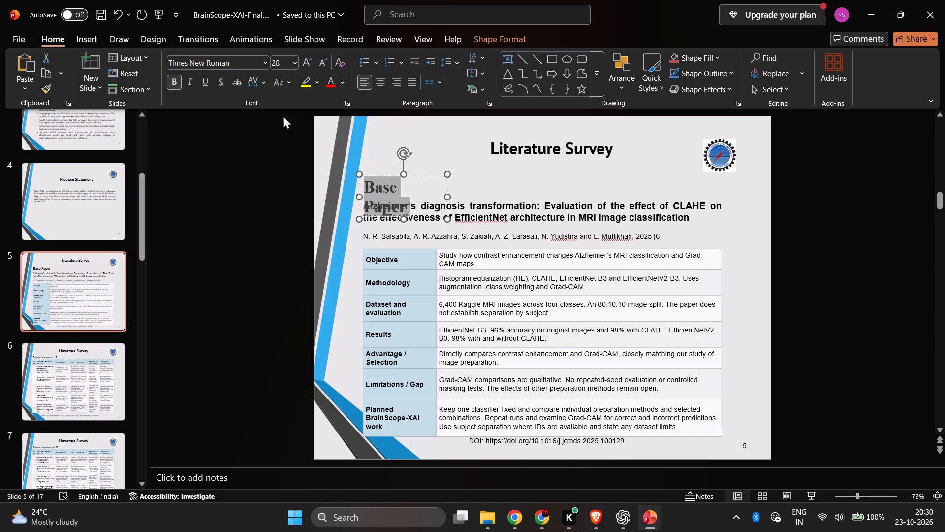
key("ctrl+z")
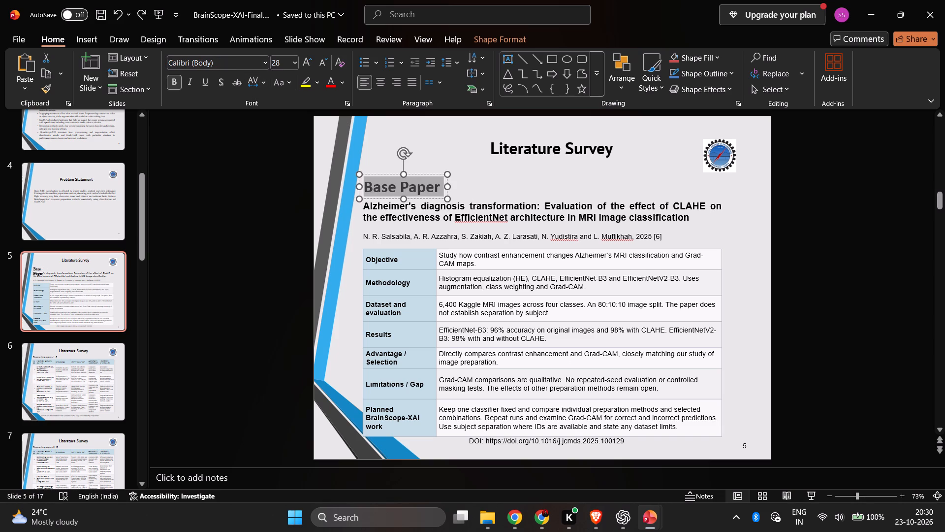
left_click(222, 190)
Look through slides 1 to 4 to check the layout and the font used for the body text.
left_click(78, 204)
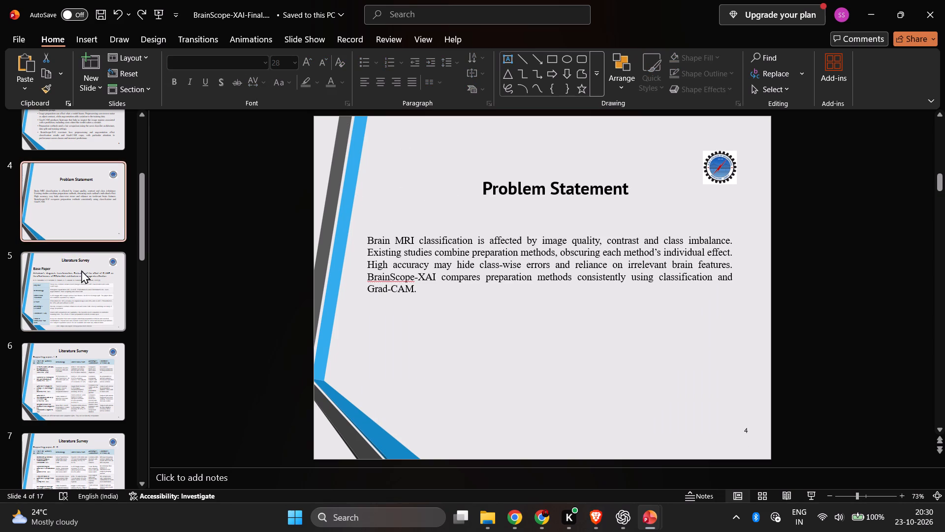
scroll(0, 284, "up", 4)
left_click(78, 279)
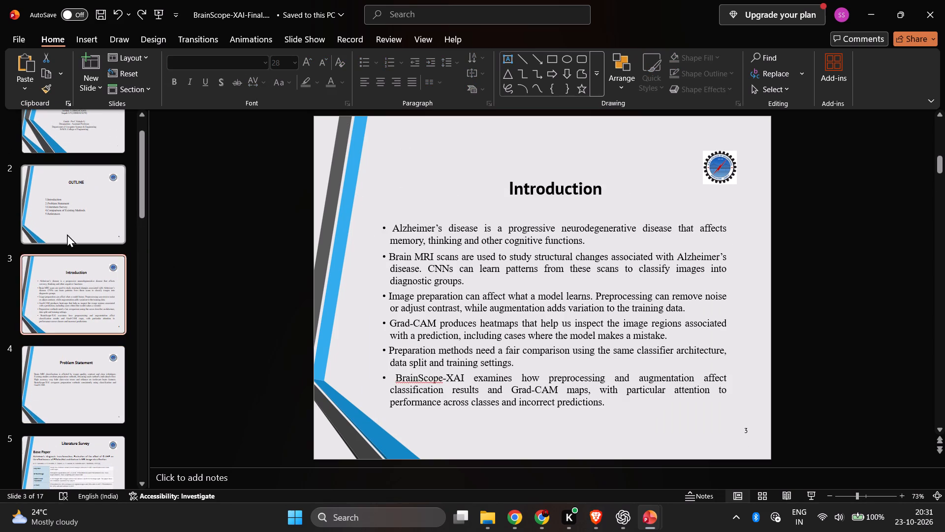
left_click(67, 234)
scroll(83, 209, "up", 3)
left_click(69, 181)
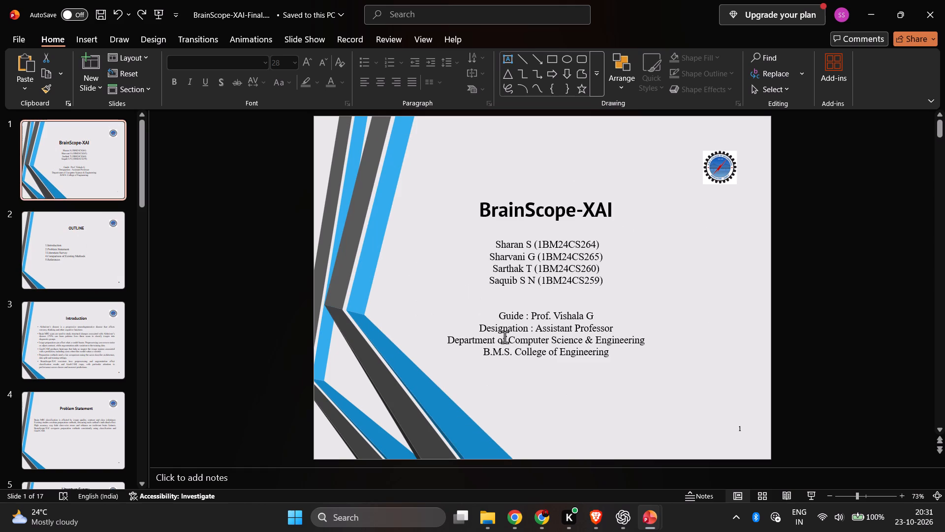
left_click(504, 337)
left_click(81, 279)
left_click(104, 330)
scroll(104, 330, "down", 3)
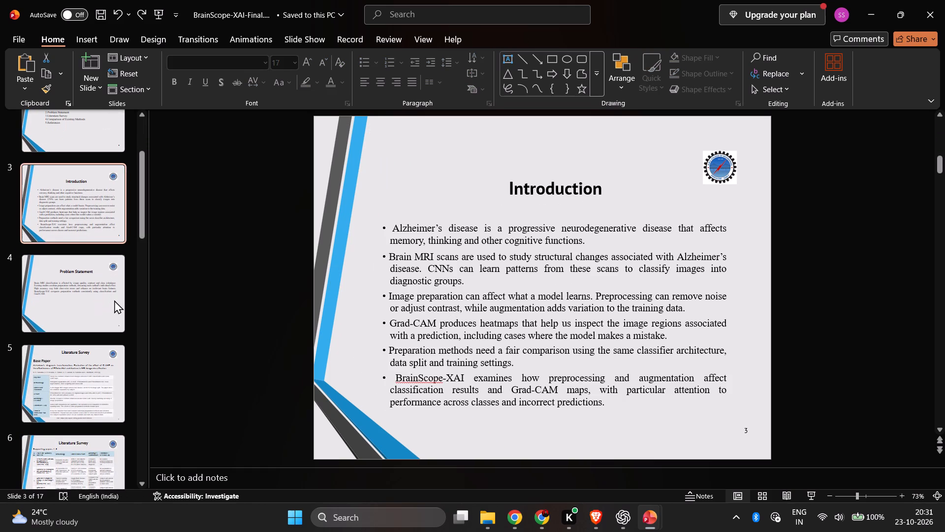
left_click(73, 292)
left_click(425, 276)
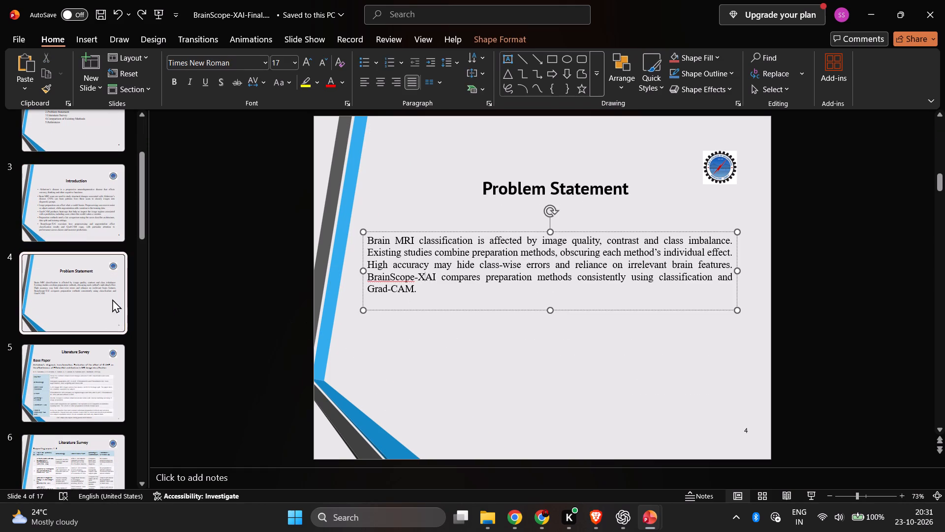
scroll(80, 265, "down", 3)
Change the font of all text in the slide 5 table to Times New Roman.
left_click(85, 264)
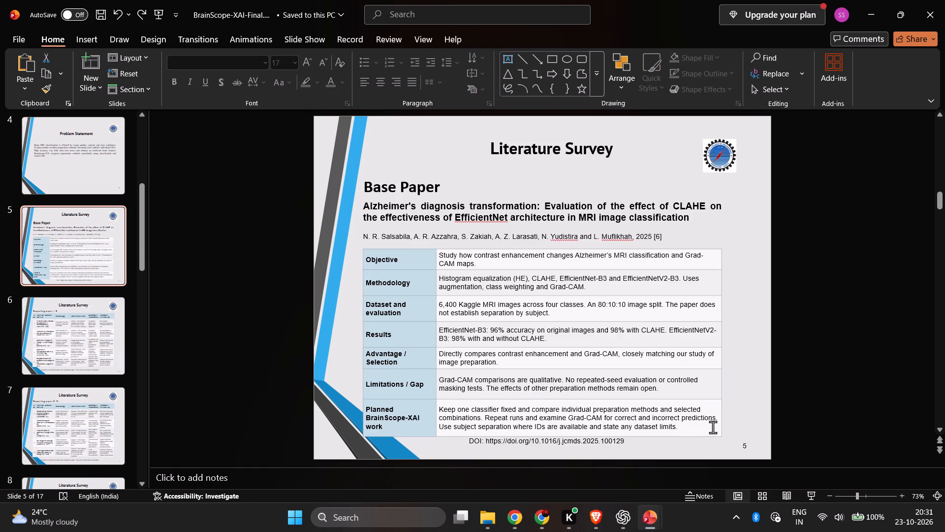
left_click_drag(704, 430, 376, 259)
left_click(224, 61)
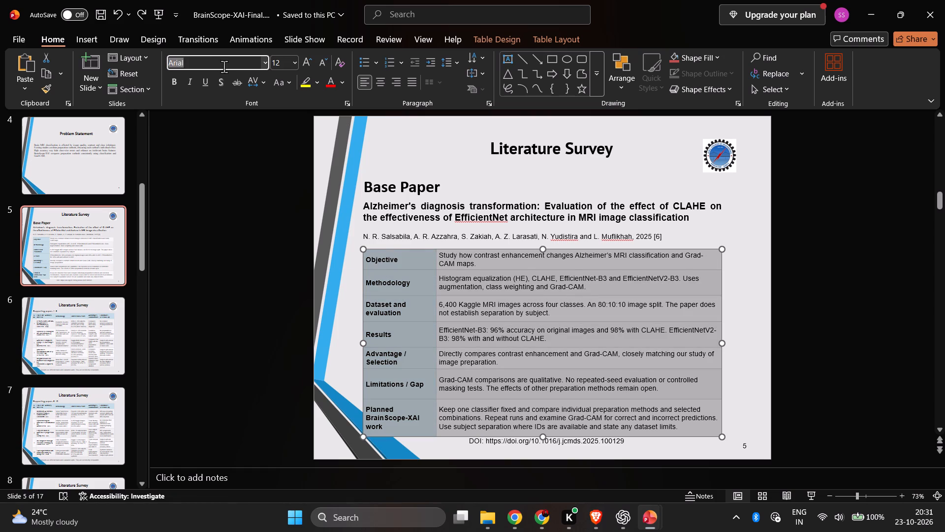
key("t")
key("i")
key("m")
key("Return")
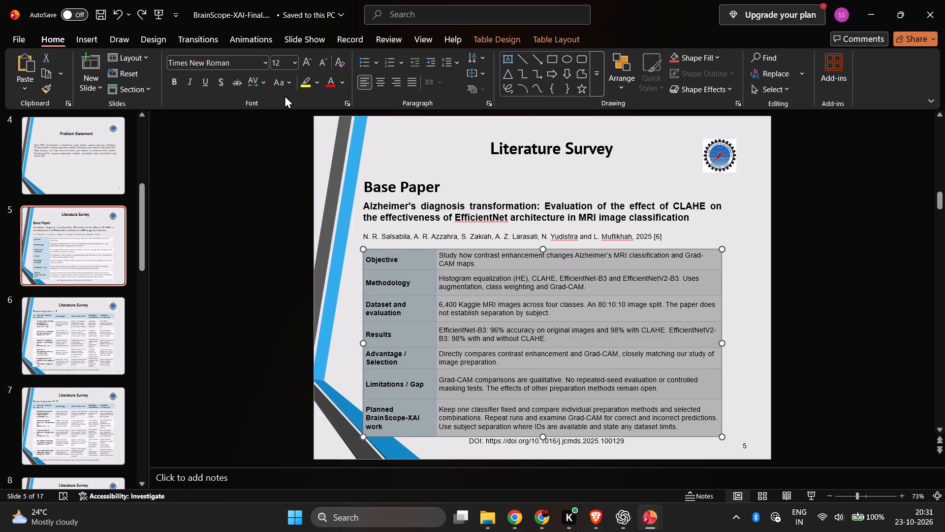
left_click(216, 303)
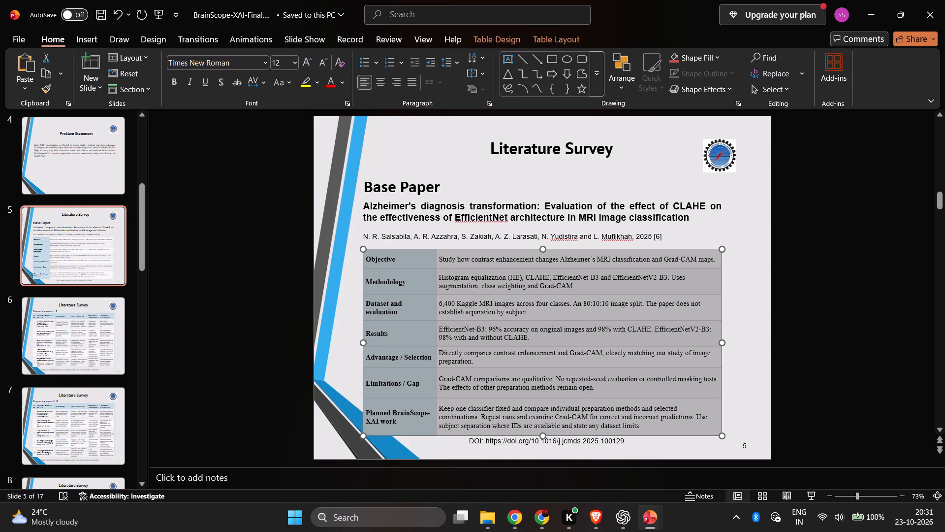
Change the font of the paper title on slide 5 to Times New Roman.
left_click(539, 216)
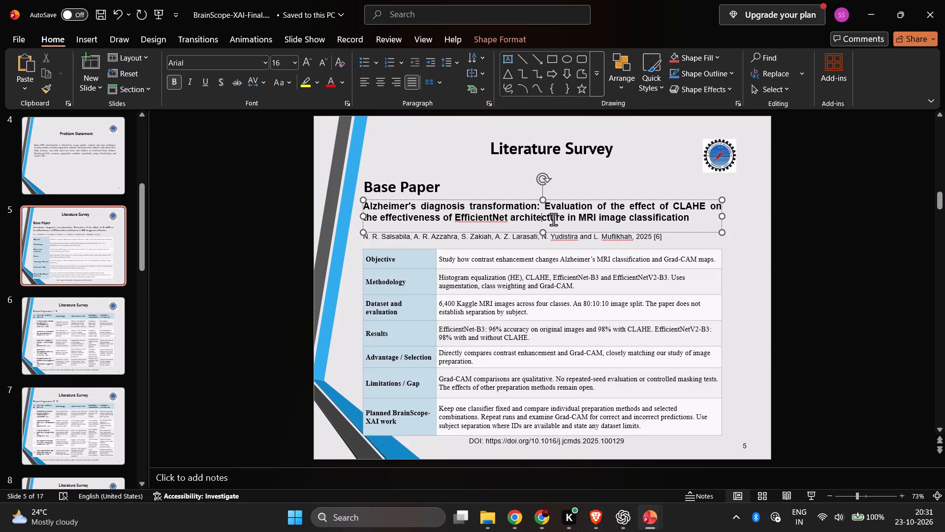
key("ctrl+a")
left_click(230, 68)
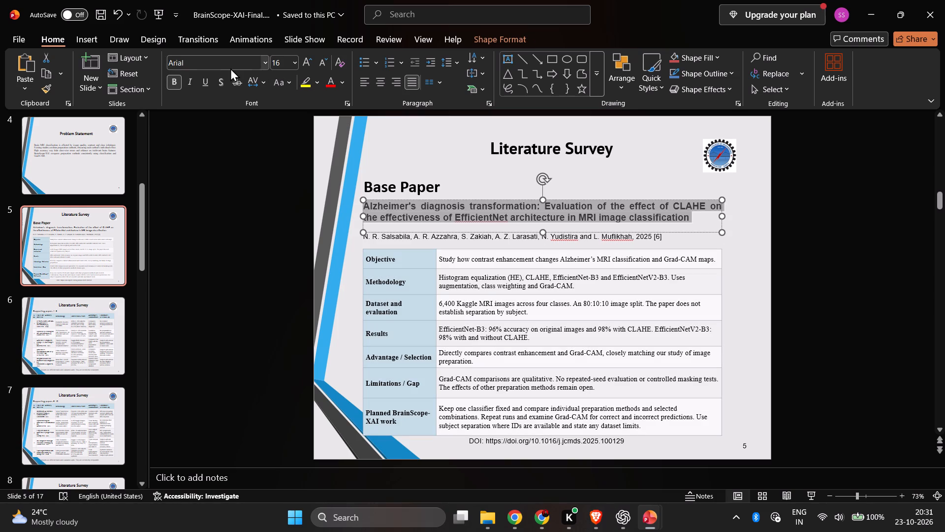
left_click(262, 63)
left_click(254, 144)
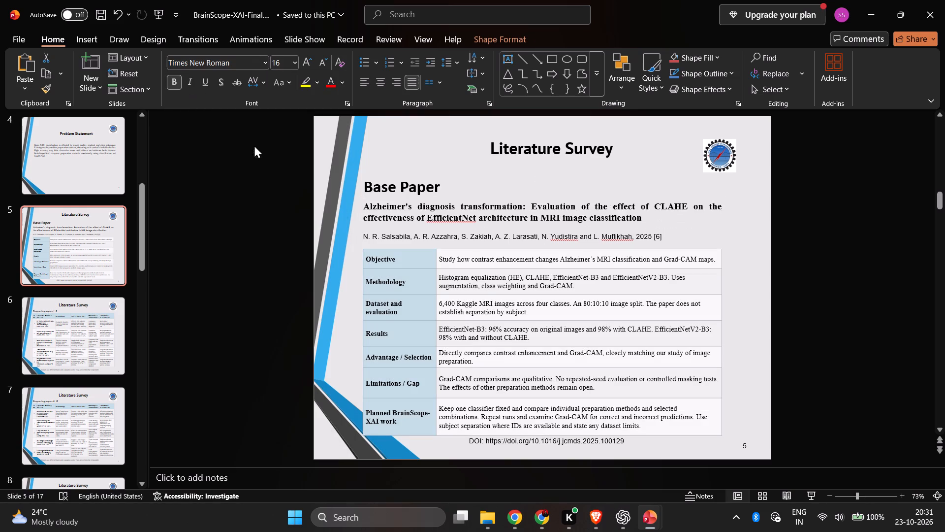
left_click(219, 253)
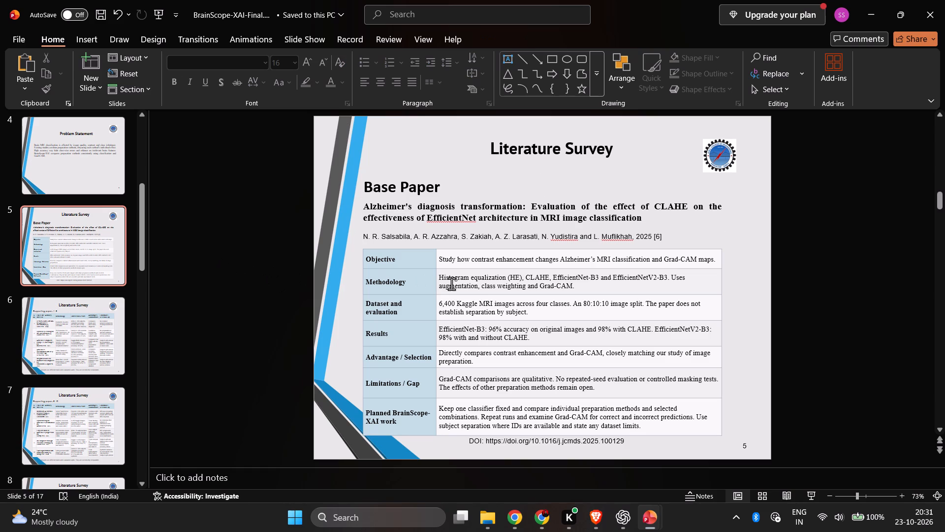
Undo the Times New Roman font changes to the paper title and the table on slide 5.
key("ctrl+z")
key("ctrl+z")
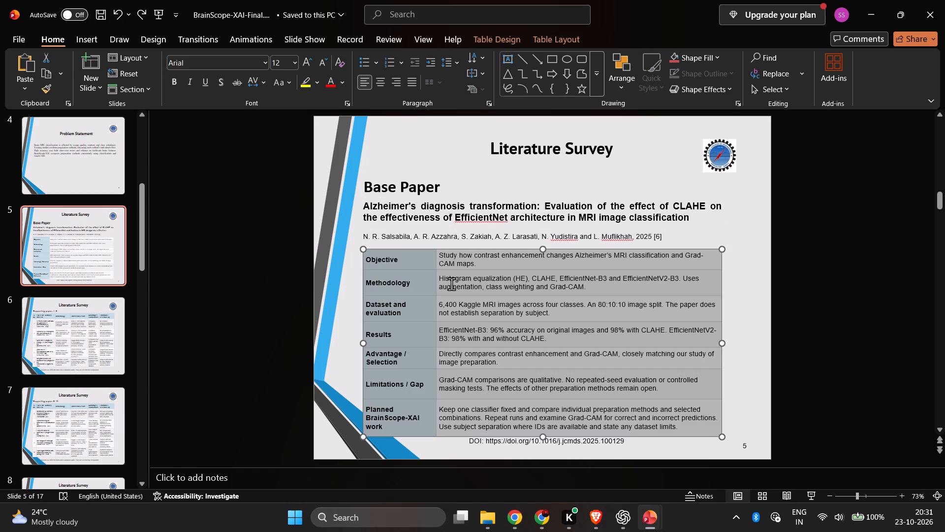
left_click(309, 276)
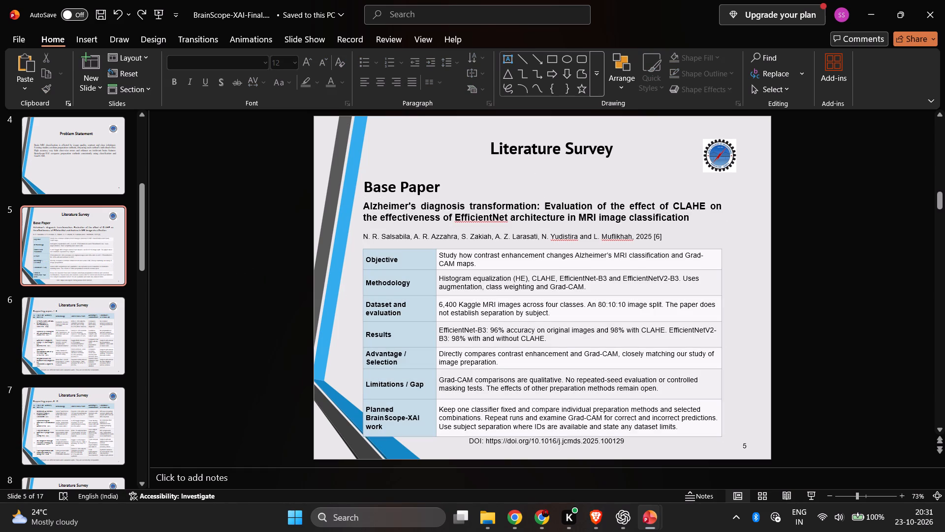
Shift the DOI line on slide 5 slightly down to leave a small gap below the table.
left_click_drag(554, 448, 561, 451)
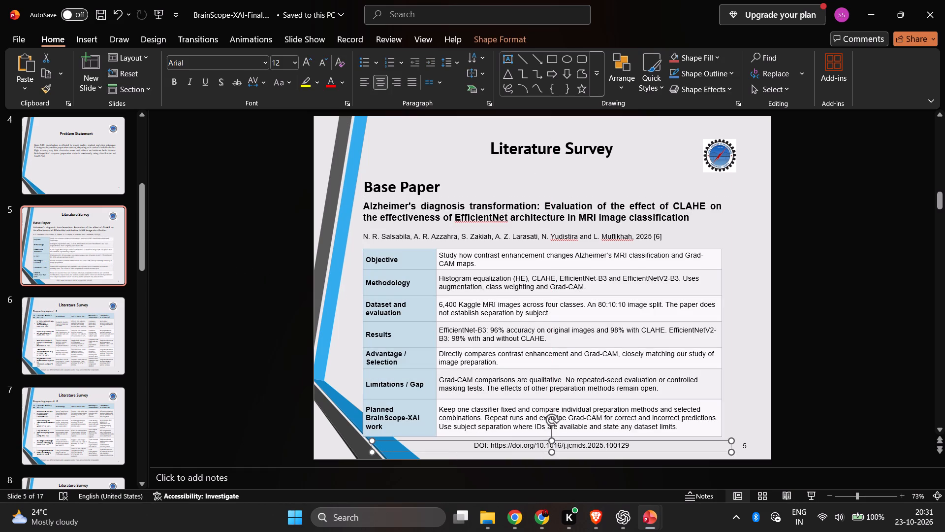
left_click(219, 330)
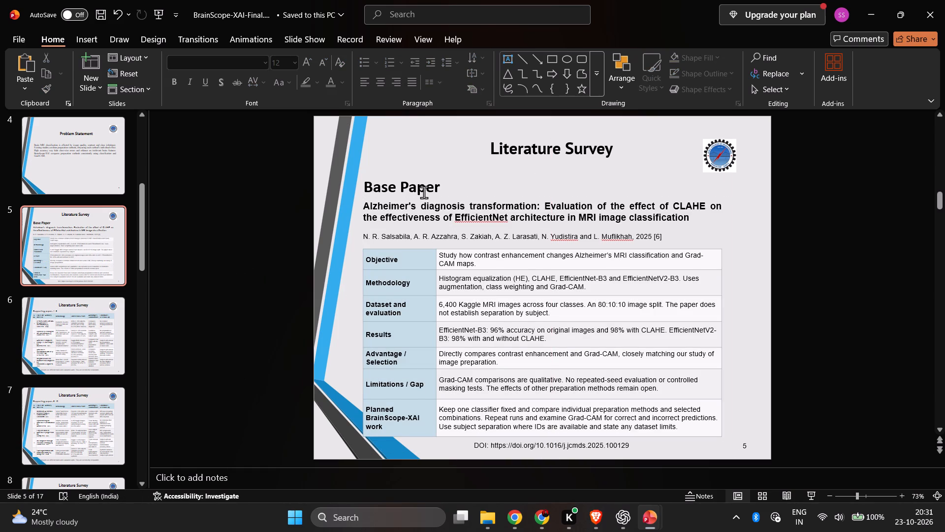
Look through slides 6 to 11 to check the headings, labels and tables for consistency with slide 5.
left_click(98, 347)
left_click(108, 418)
scroll(101, 394, "down", 4)
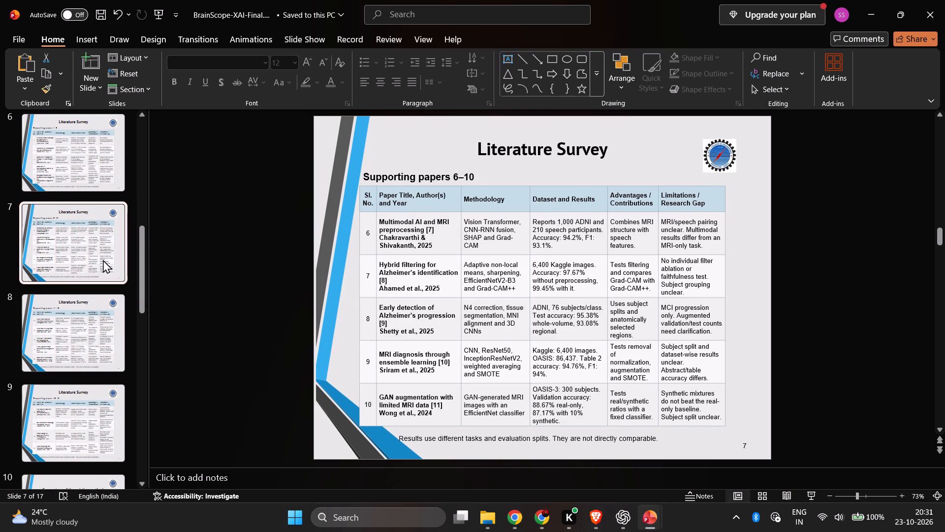
left_click(96, 245)
left_click(84, 331)
scroll(85, 392, "down", 4)
left_click(77, 328)
left_click(87, 439)
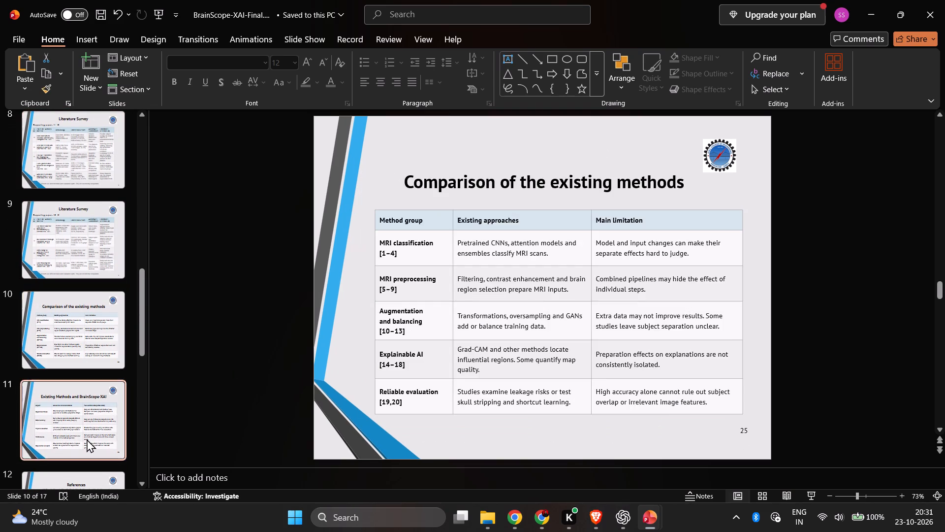
Correct the page number at the bottom of slide 10, Comparison of the existing methods, to 10.
left_click(87, 308)
left_click(86, 257)
scroll(85, 292, "up", 2)
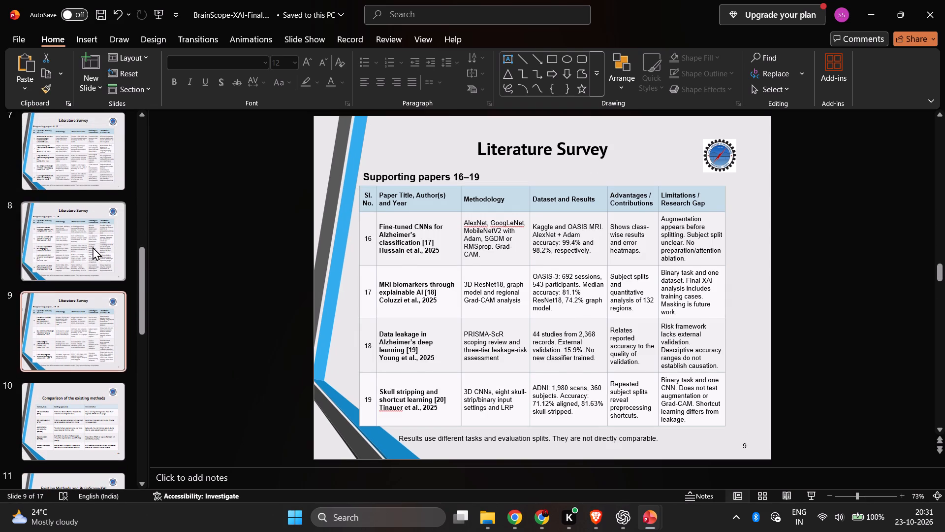
left_click(93, 246)
left_click(99, 346)
left_click(93, 427)
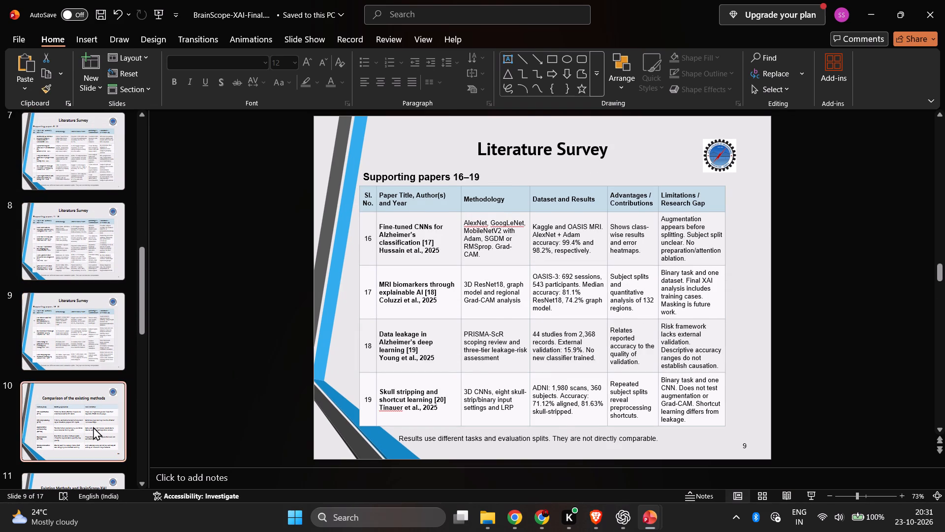
left_click(741, 432)
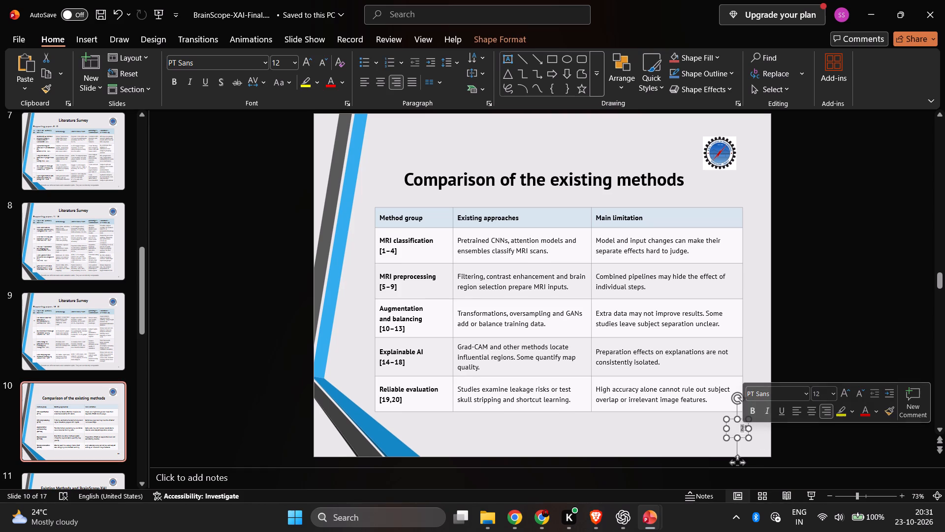
key("1")
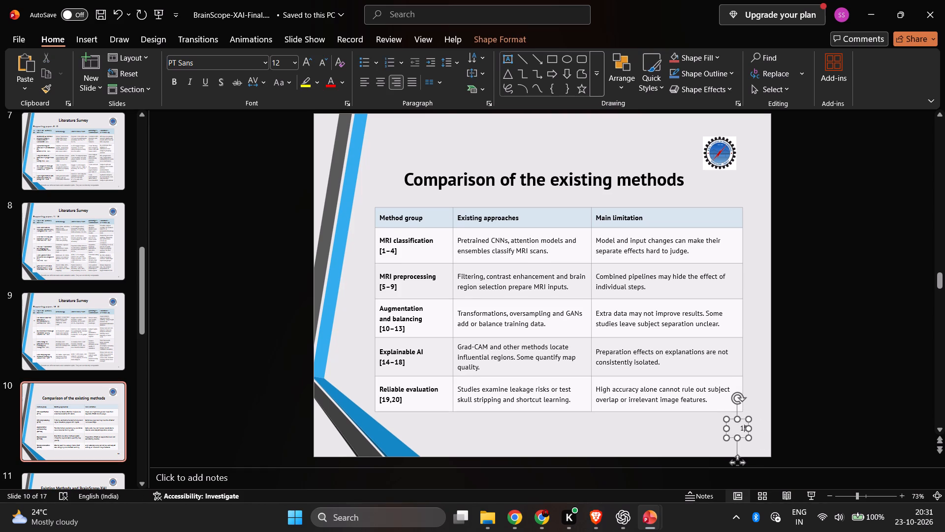
key("0")
left_click(850, 362)
left_click(747, 431)
key("ctrl+a")
type("10")
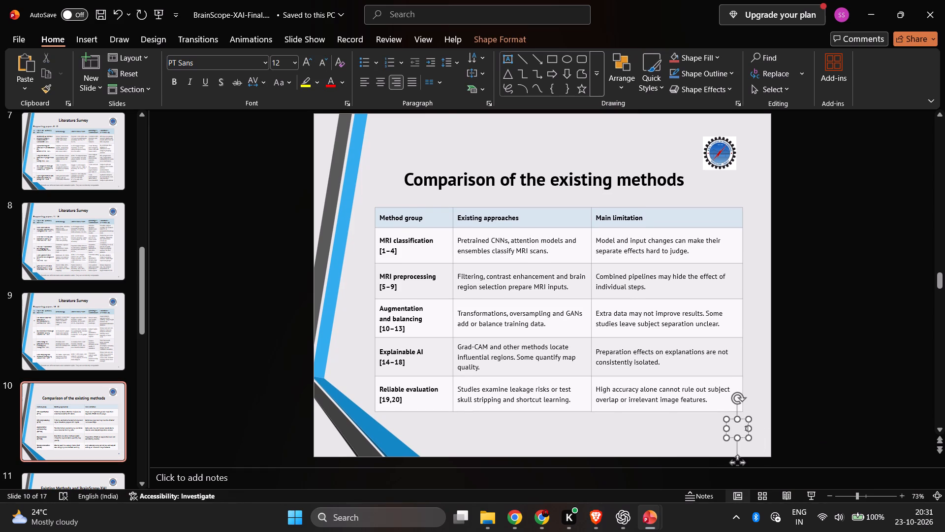
left_click(266, 372)
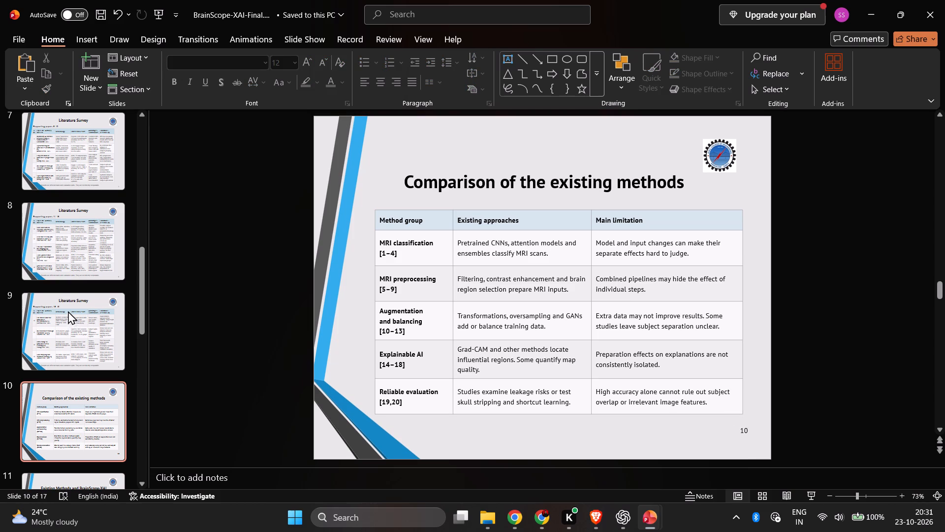
Change the page number on slide 11, Existing Methods and BrainScope-XAI, to 11.
scroll(63, 398, "down", 3)
left_click(78, 365)
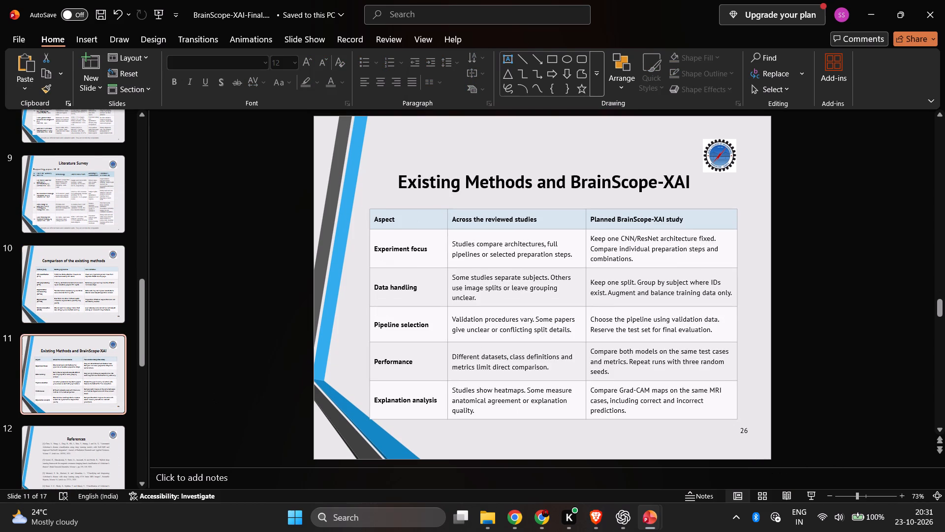
left_click(740, 429)
key("ctrl+a")
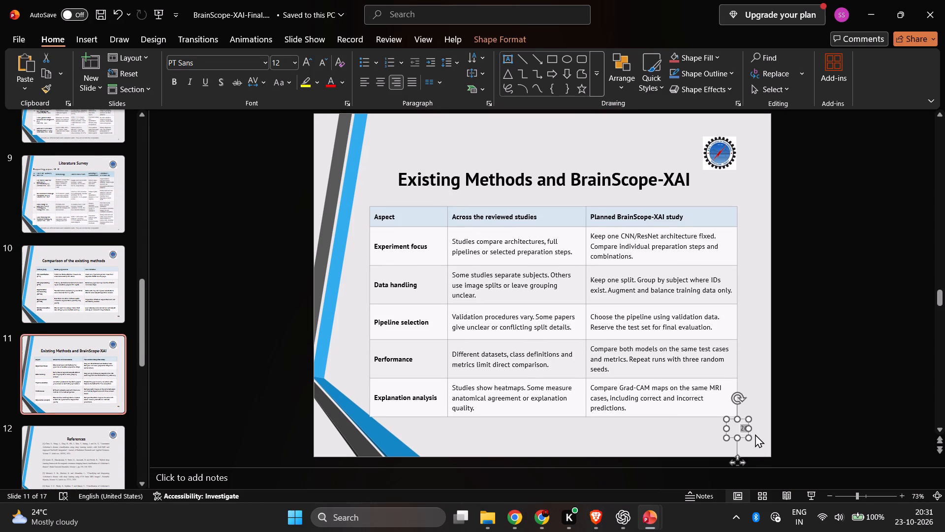
type("11")
left_click(831, 404)
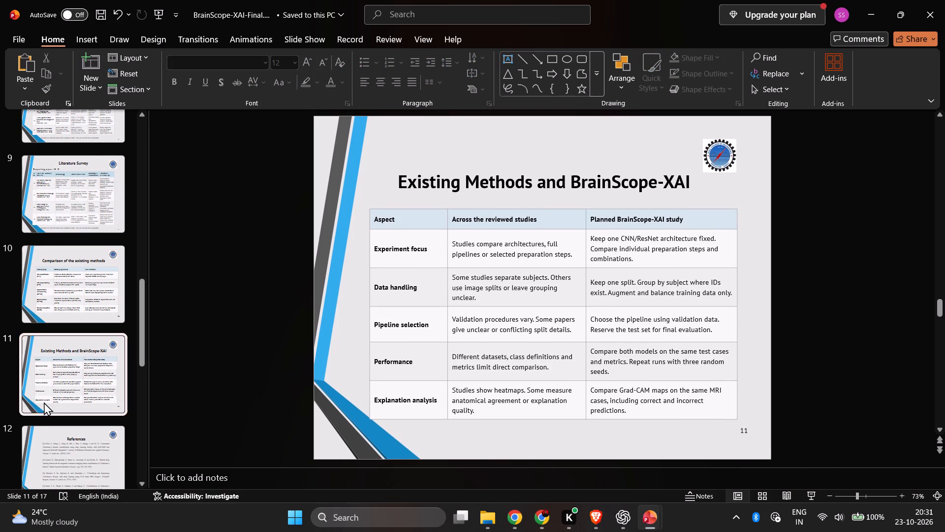
Change the page number on slide 12, the first References slide, to 12.
scroll(44, 402, "down", 3)
left_click(101, 338)
left_click(746, 433)
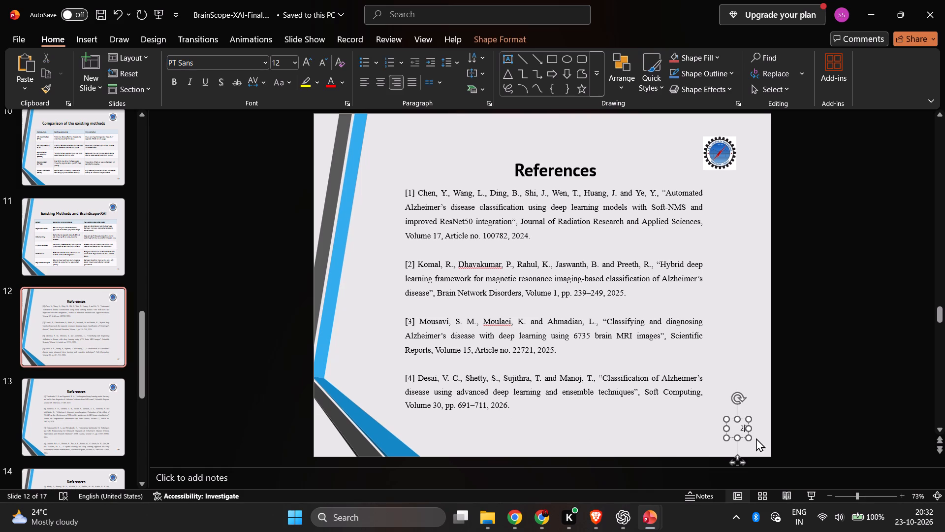
key("ctrl+a")
key("1")
key("2")
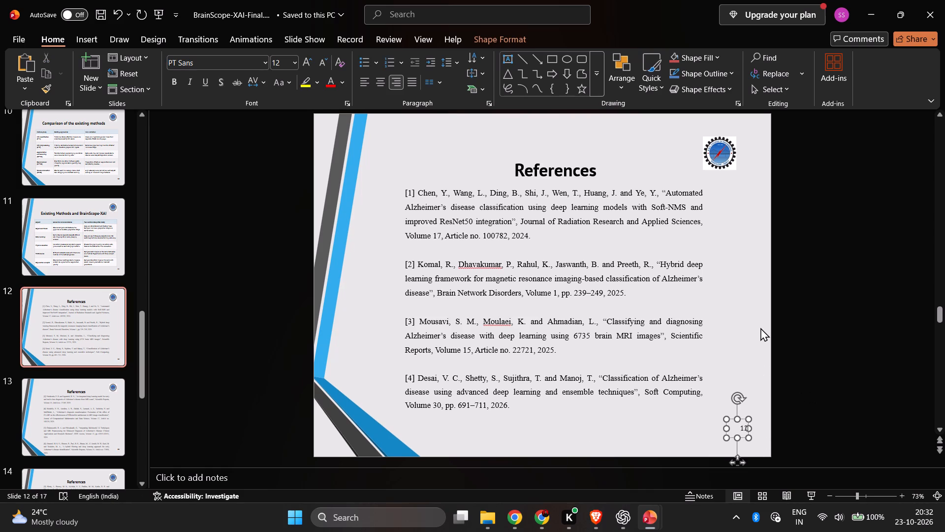
left_click(760, 328)
Change the page number on slide 13, the References slide starting at [5], to 13.
scroll(89, 399, "down", 1)
left_click(89, 395)
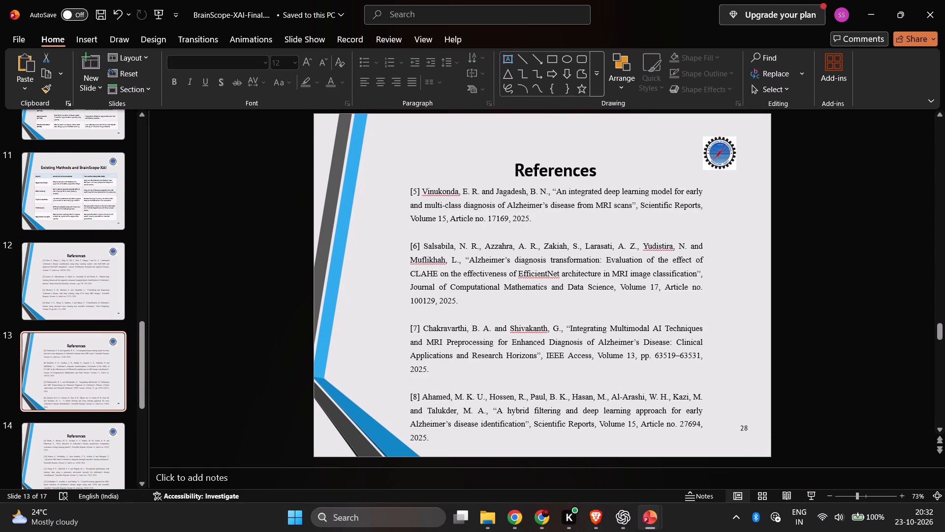
left_click(740, 427)
key("ctrl+a")
type("13")
left_click(790, 390)
Change the page number on slide 14, the References slide starting at [9], to 14.
scroll(65, 394, "down", 2)
left_click(70, 361)
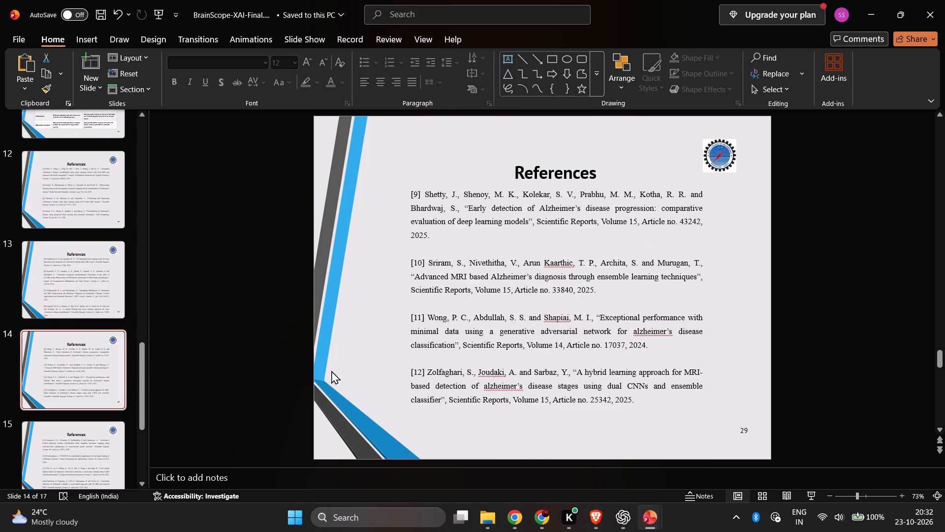
left_click(742, 431)
key("ctrl+a")
key("1")
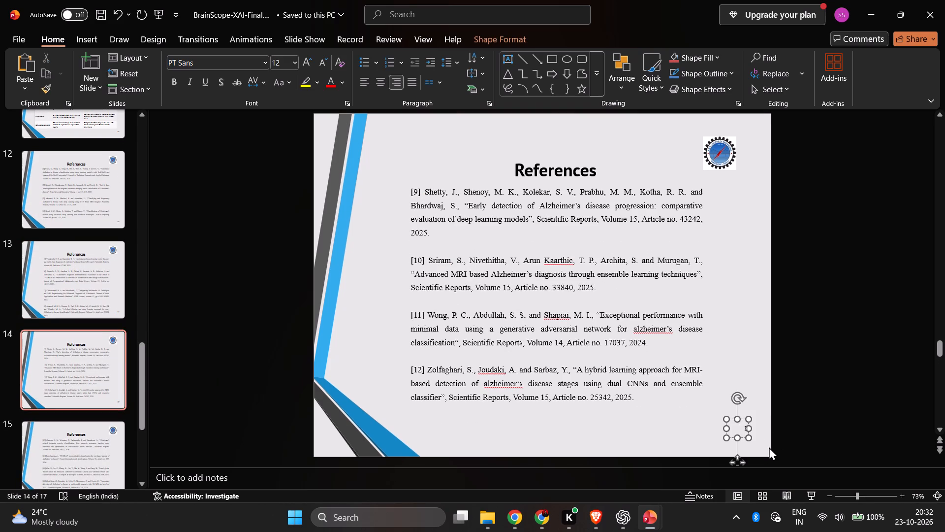
key("5")
key("BackSpace")
key("4")
left_click(420, 394)
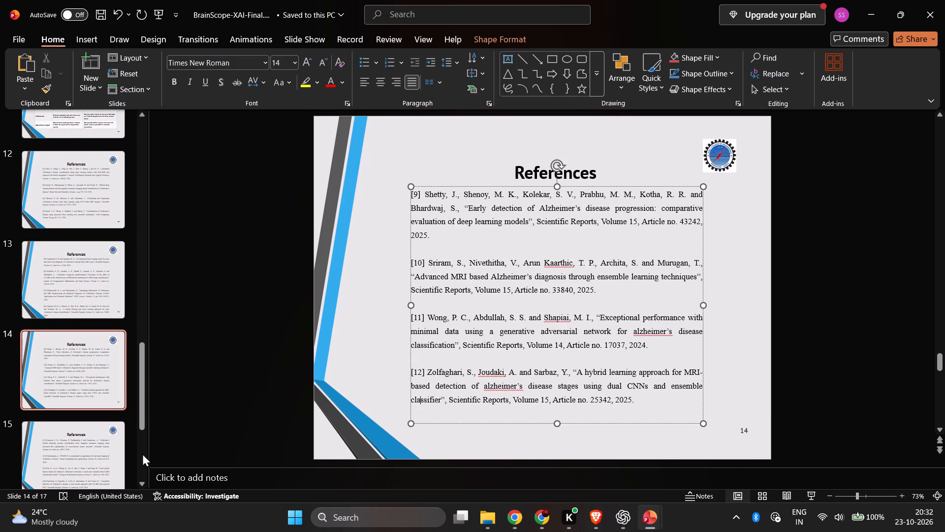
Change the page number on slide 15, the References slide starting at [13], to 15.
left_click(65, 448)
left_click(750, 430)
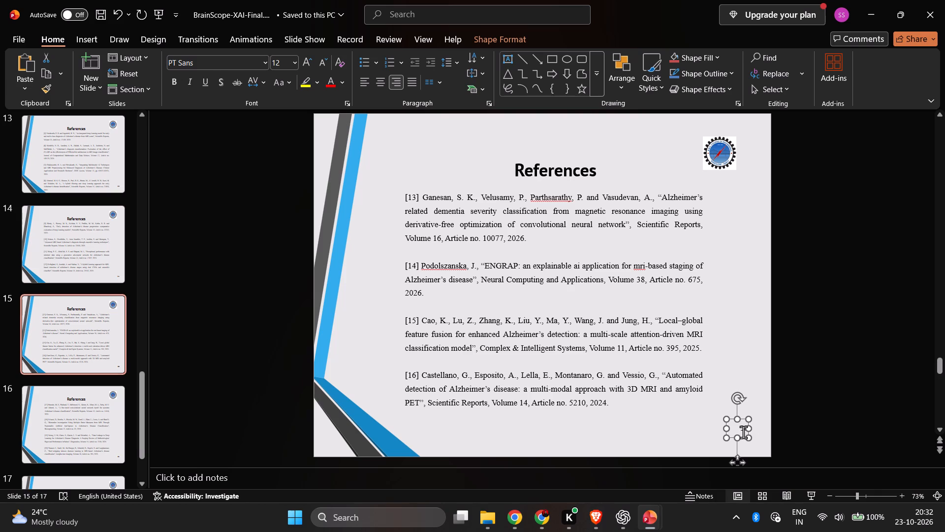
left_click(742, 432)
key("ctrl+a")
key("1")
key("5")
left_click(553, 436)
Change the page number on slide 16, the References slide starting at [17], to 16.
scroll(66, 396, "down", 2)
left_click(90, 331)
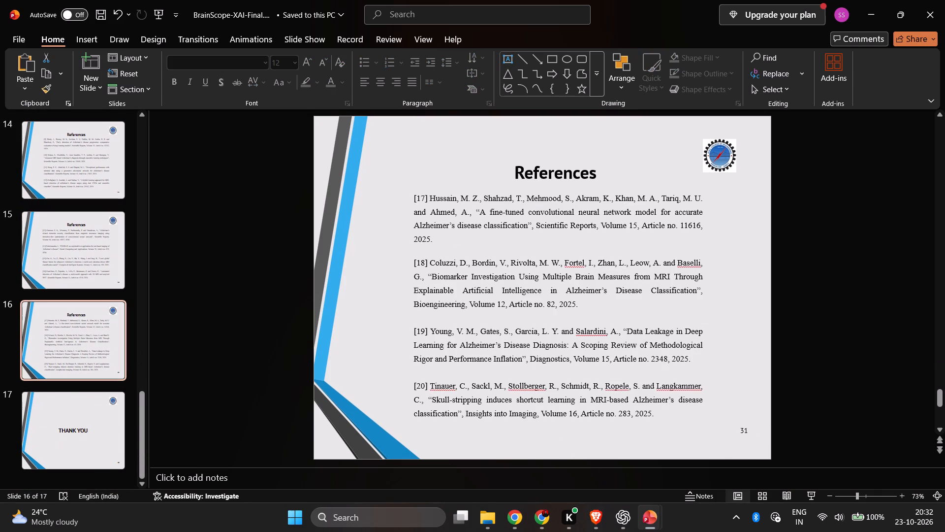
left_click(739, 430)
left_click(619, 446)
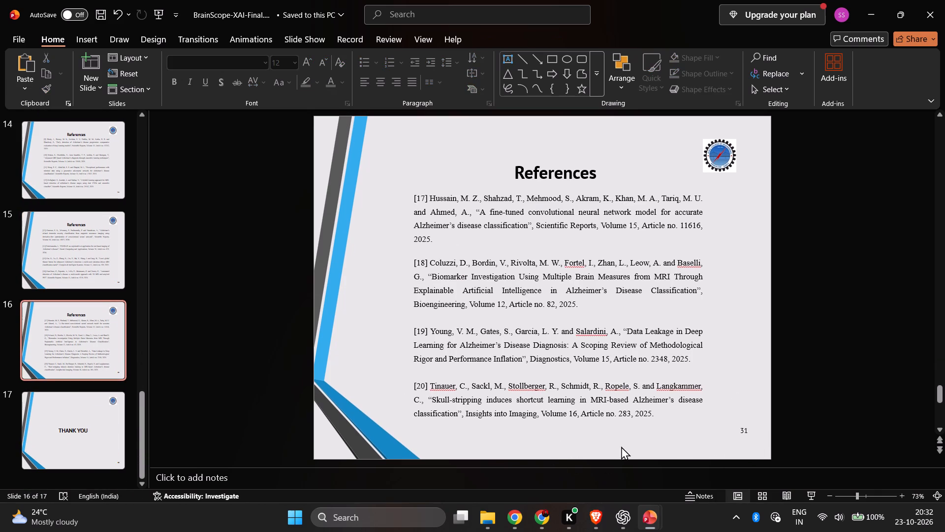
left_click(744, 430)
key("ctrl+a")
key("1")
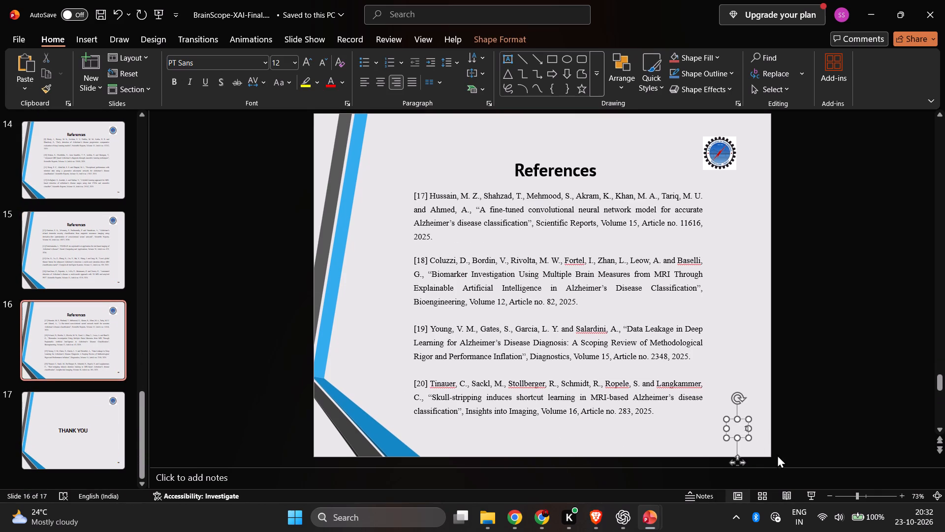
key("6")
left_click(591, 447)
Review the THANK YOU slide and go back through the References slides, checking their fonts and page numbers.
left_click(94, 438)
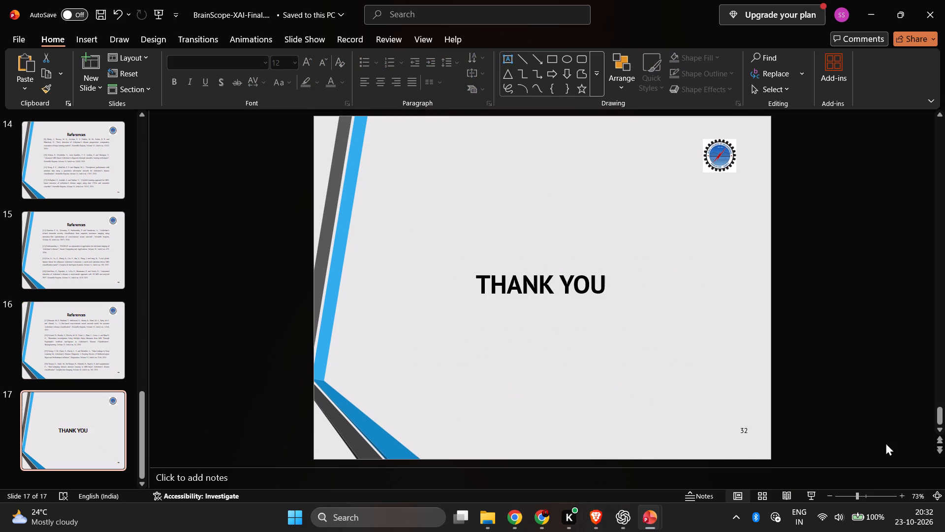
left_click(502, 292)
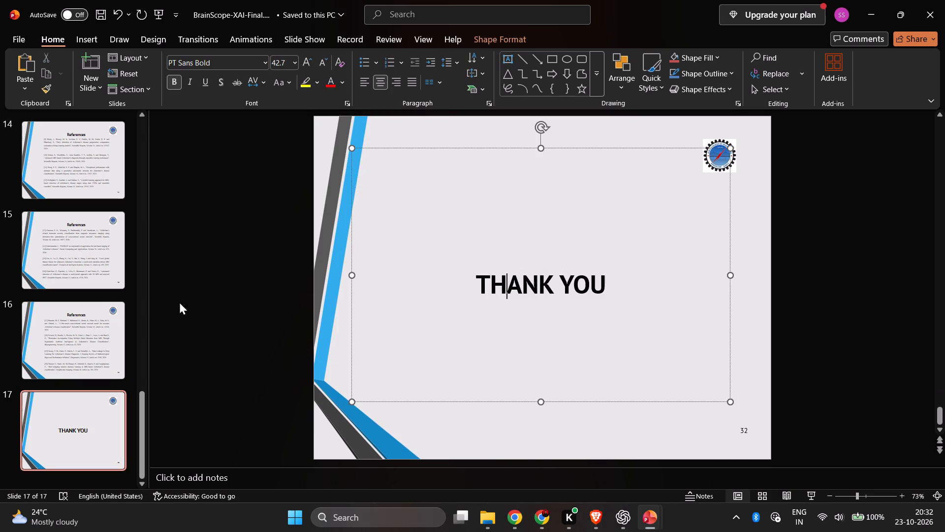
left_click(63, 331)
left_click(460, 330)
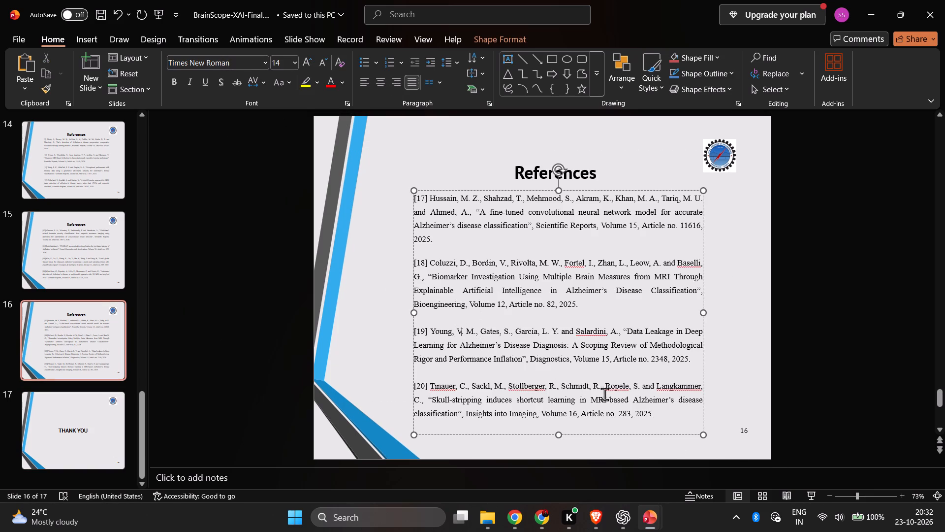
left_click(102, 238)
scroll(108, 329, "up", 3)
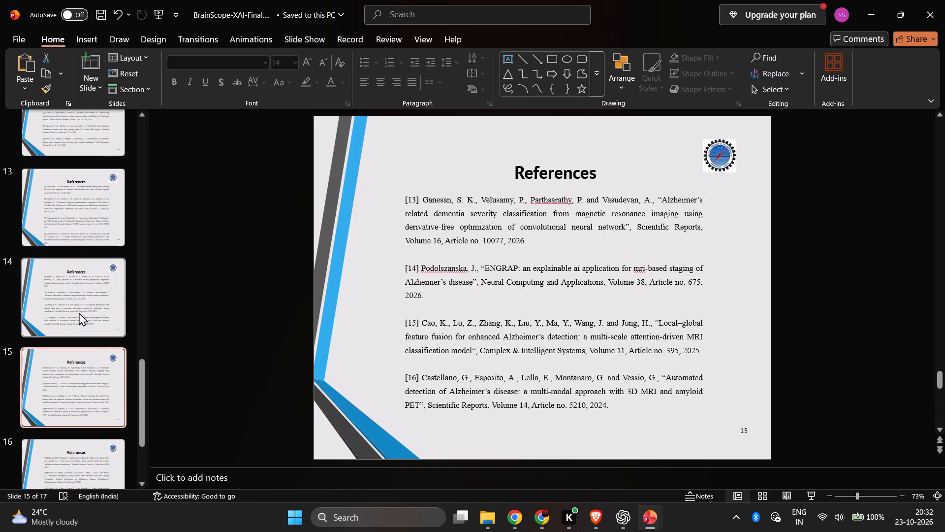
left_click(78, 292)
scroll(99, 374, "up", 4)
left_click(79, 334)
scroll(80, 344, "up", 2)
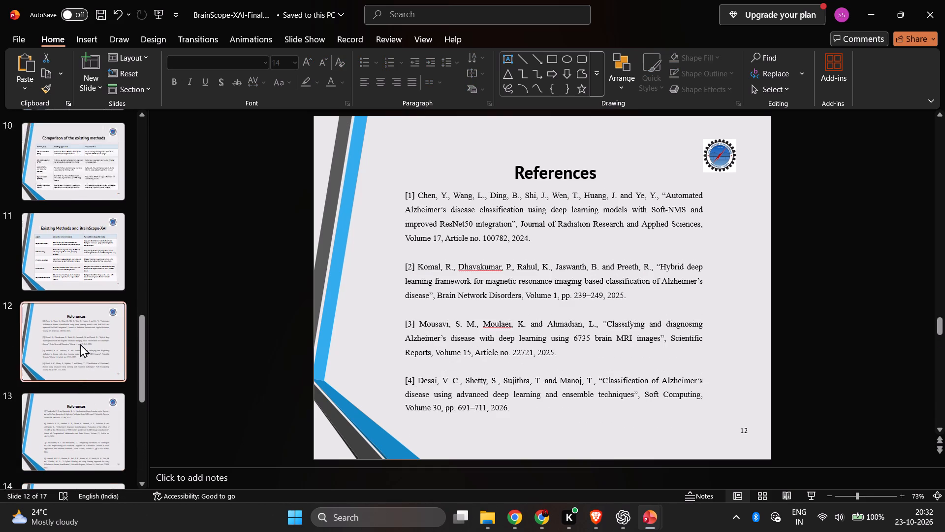
scroll(80, 344, "up", 1)
Set the font of all text in the slide 11 comparison table to PT Sans.
left_click(80, 319)
left_click(627, 411)
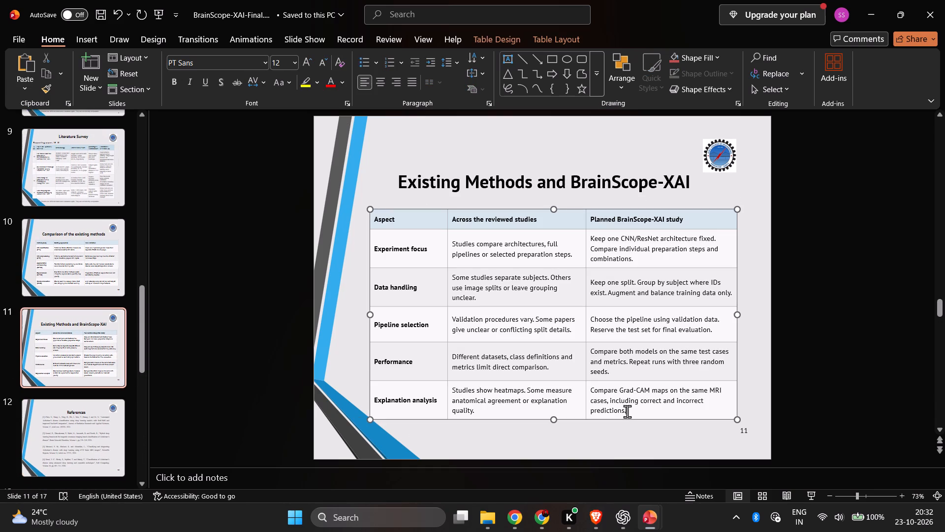
key("ctrl+a")
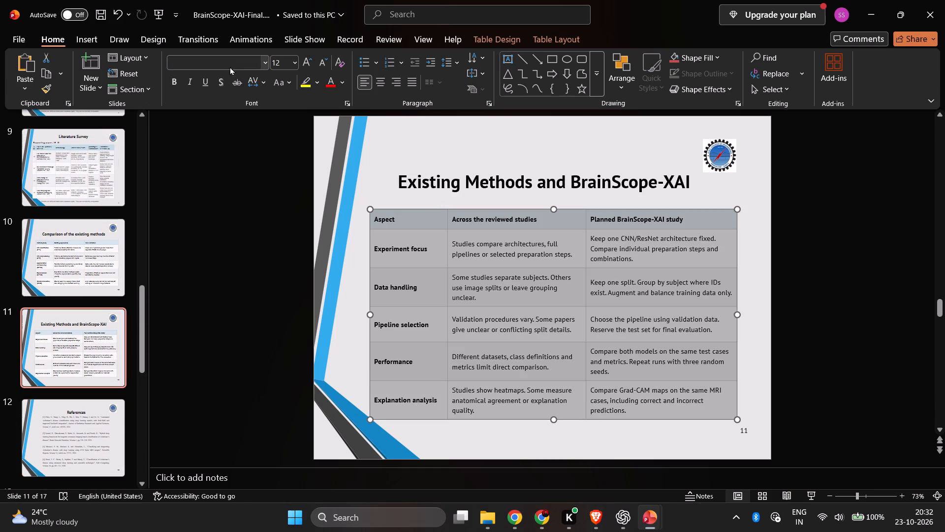
left_click(230, 66)
key("p")
key("t")
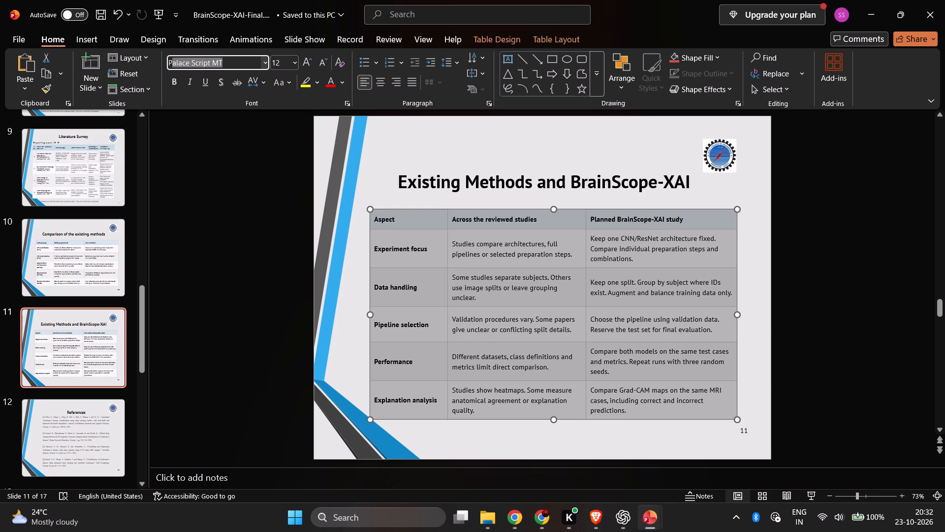
key("space")
type("sa")
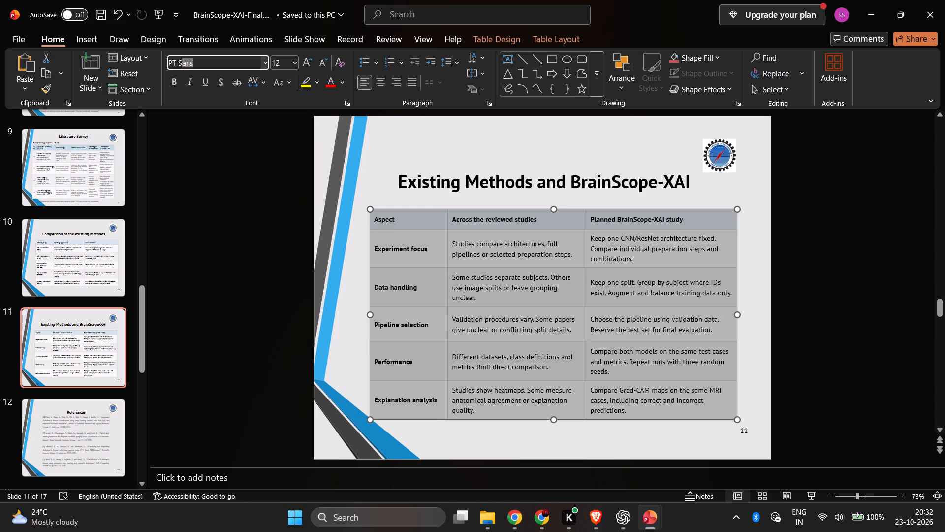
key("n")
key("s")
left_click(219, 157)
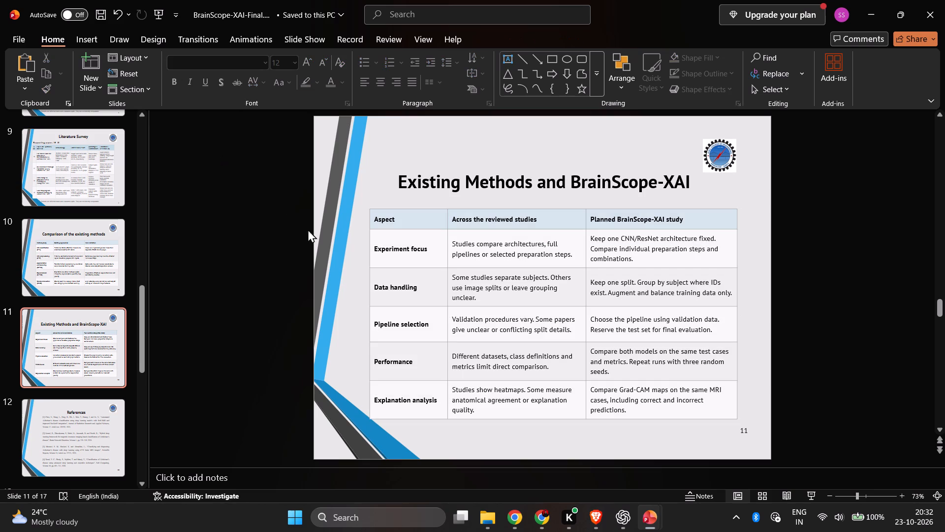
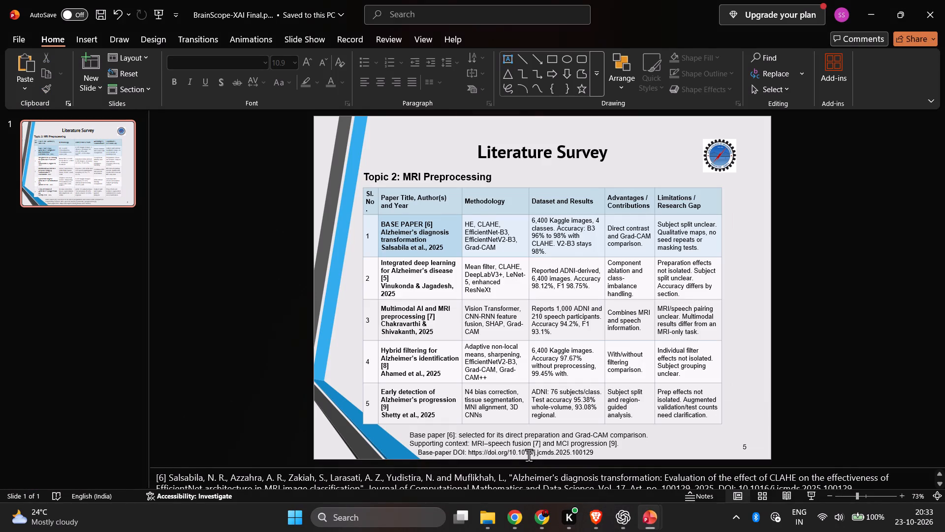
Close the single-slide Literature Survey presentation on MRI Preprocessing without saving its changes.
left_click(927, 10)
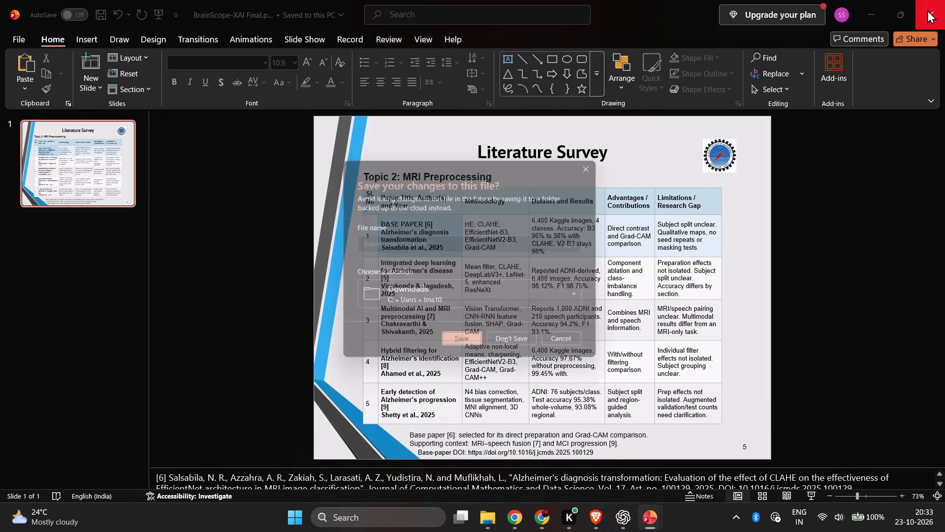
left_click(529, 343)
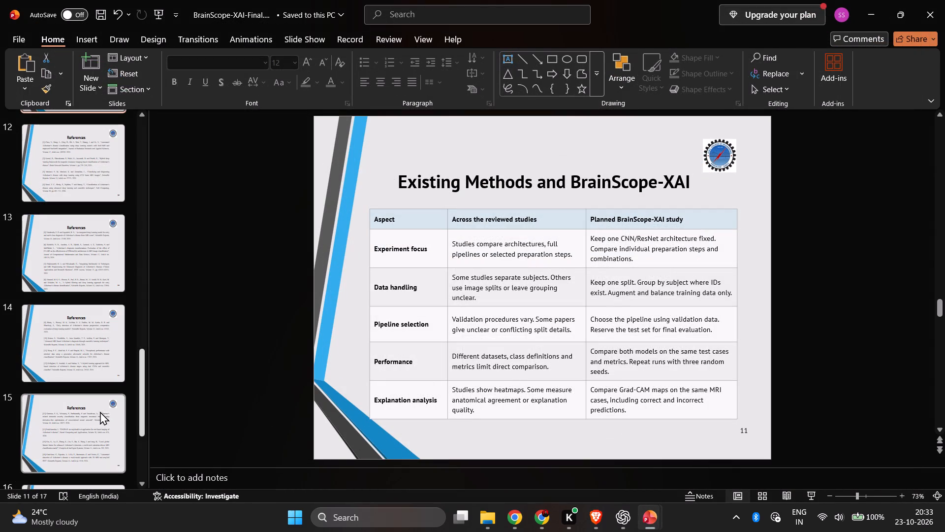
Review the References slides 12 to 16, examining their body text font, layout and page numbers.
scroll(100, 412, "down", 6)
left_click(78, 332)
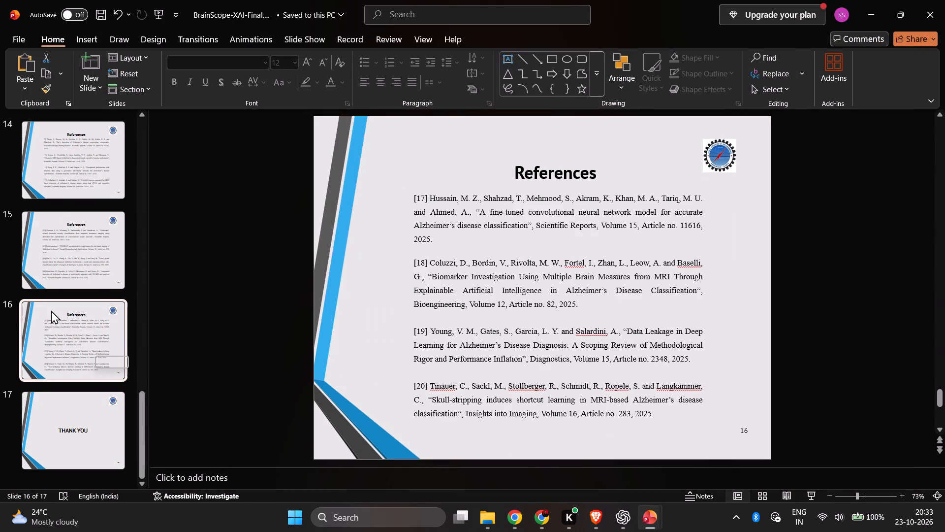
left_click(56, 263)
left_click(83, 174)
scroll(87, 375, "up", 5)
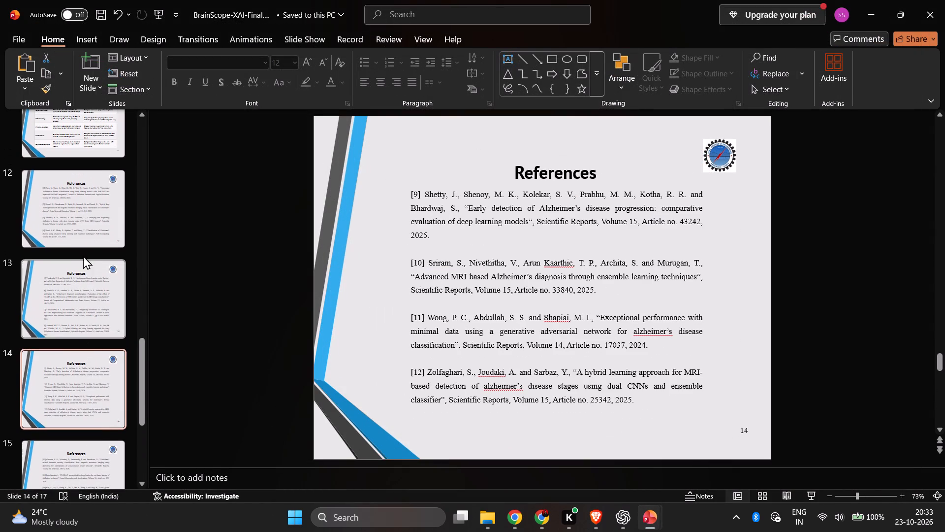
left_click(83, 326)
left_click(88, 223)
scroll(76, 366, "up", 1)
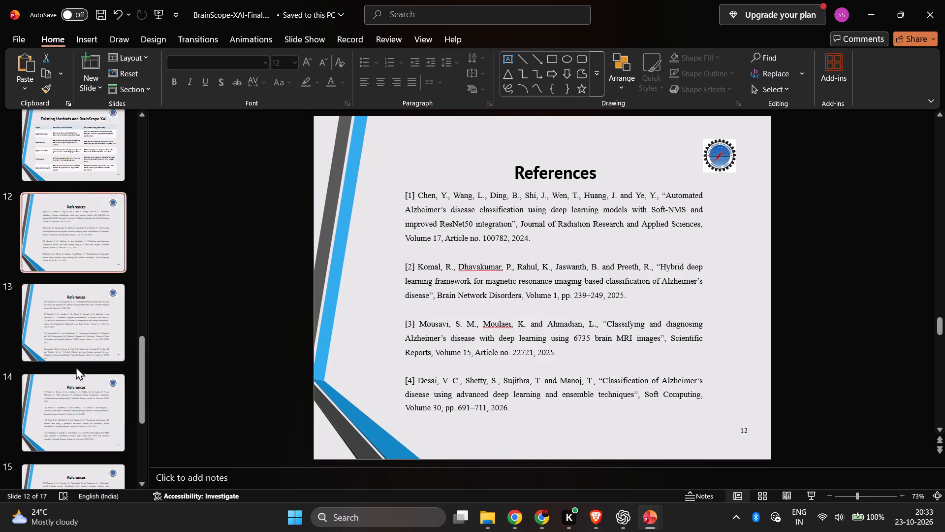
scroll(76, 366, "up", 2)
scroll(76, 365, "down", 2)
left_click(512, 370)
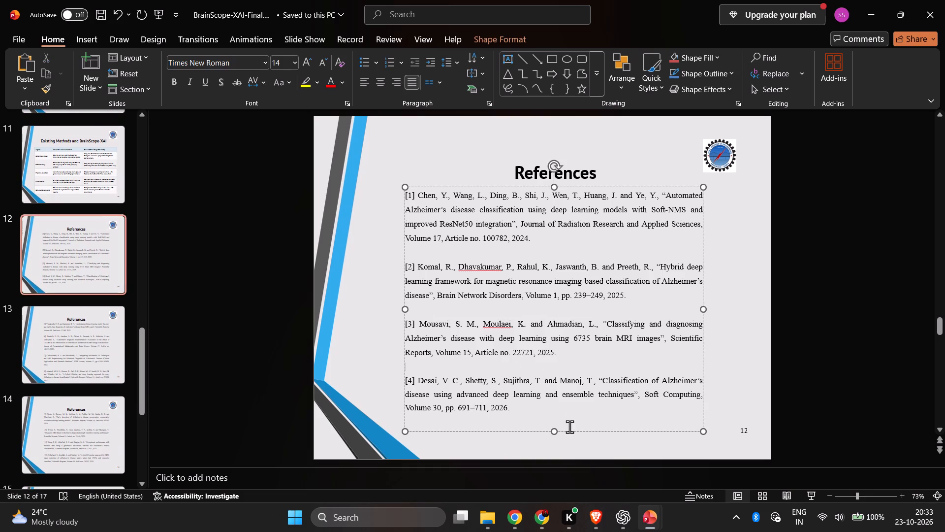
left_click(71, 339)
left_click(89, 396)
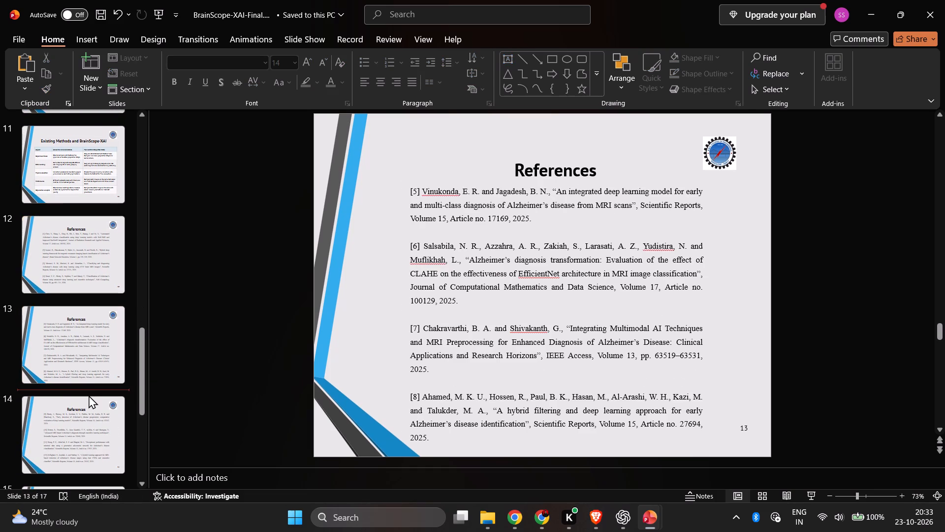
left_click(71, 427)
scroll(72, 417, "down", 2)
left_click(79, 435)
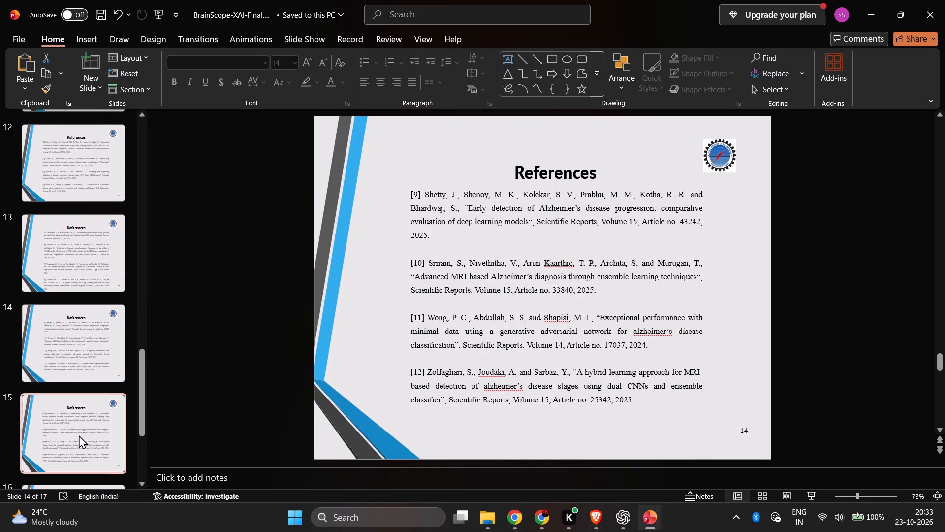
scroll(84, 422, "down", 7)
left_click(64, 333)
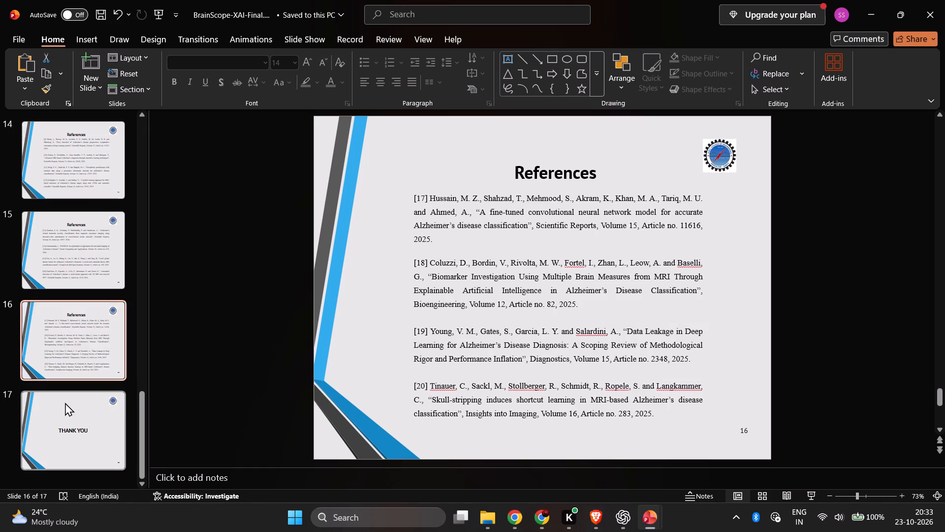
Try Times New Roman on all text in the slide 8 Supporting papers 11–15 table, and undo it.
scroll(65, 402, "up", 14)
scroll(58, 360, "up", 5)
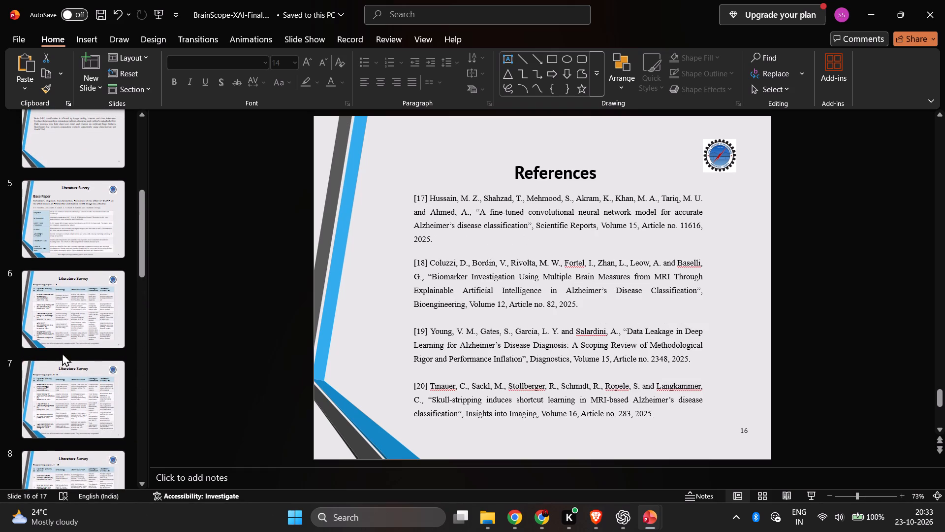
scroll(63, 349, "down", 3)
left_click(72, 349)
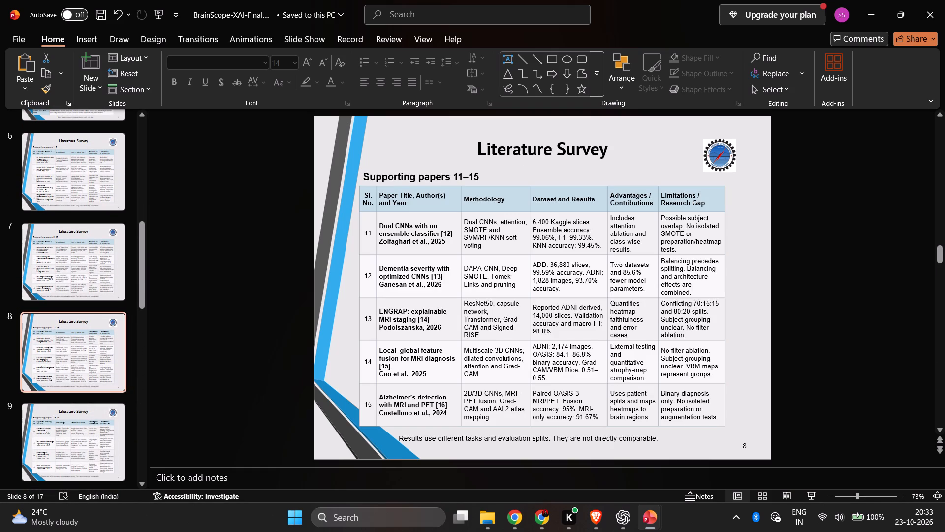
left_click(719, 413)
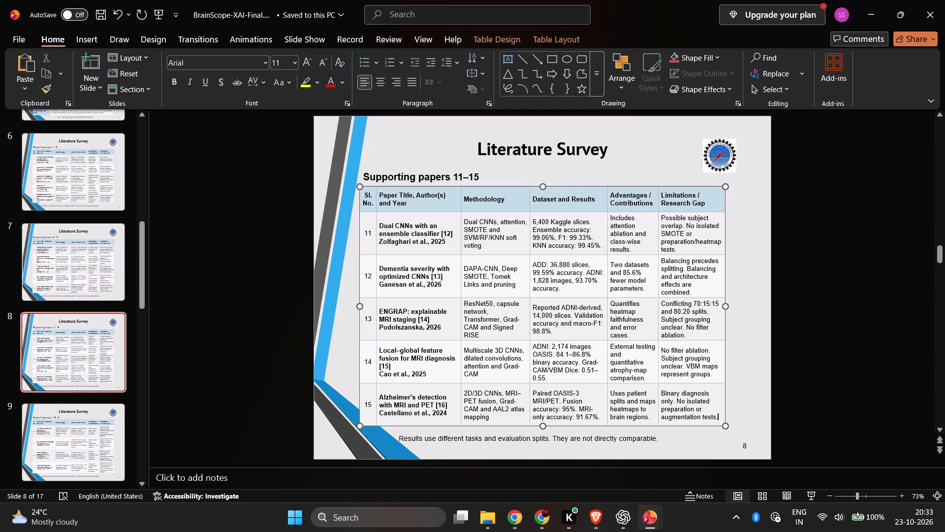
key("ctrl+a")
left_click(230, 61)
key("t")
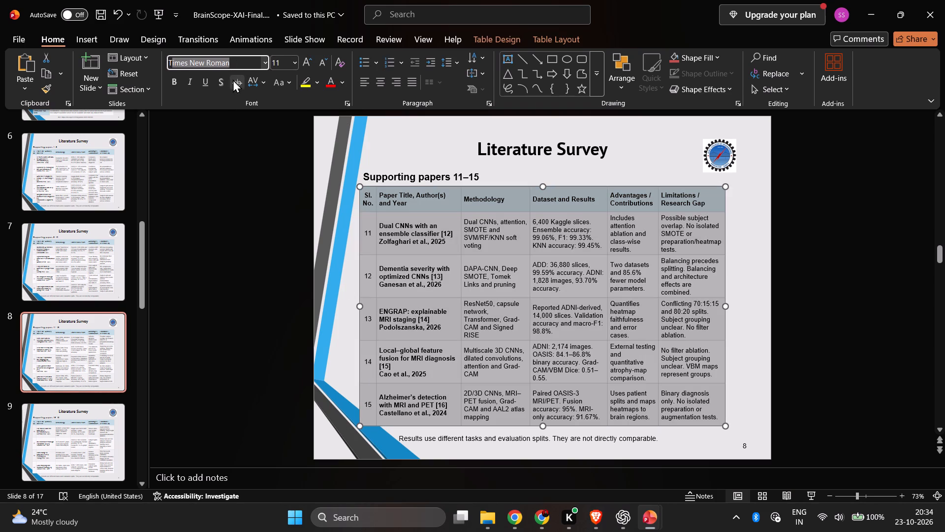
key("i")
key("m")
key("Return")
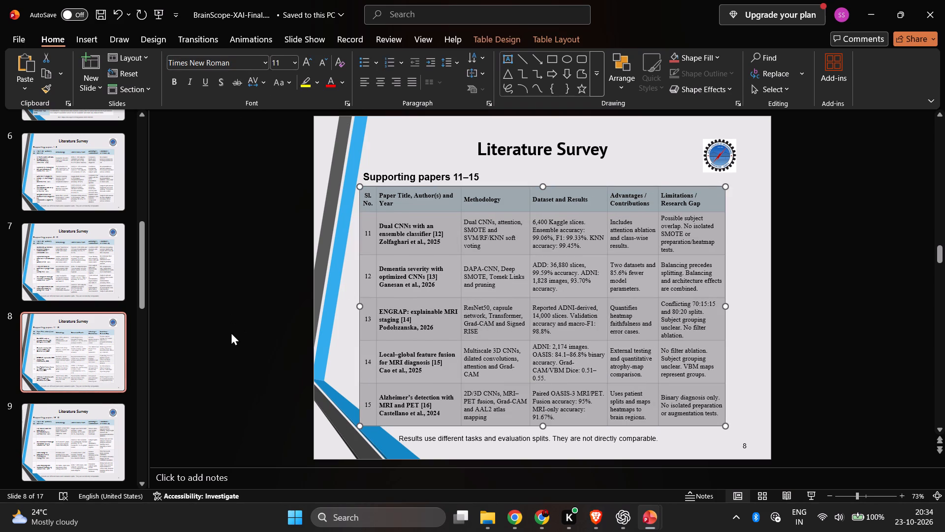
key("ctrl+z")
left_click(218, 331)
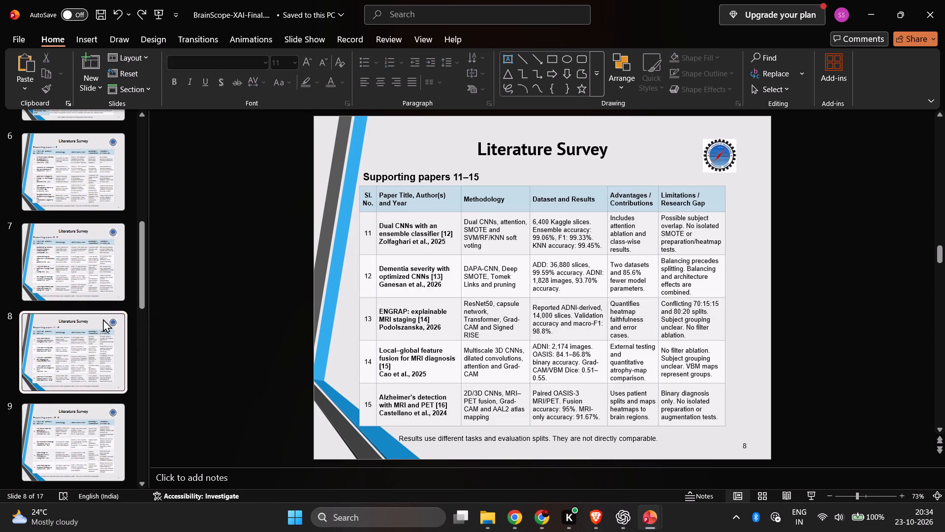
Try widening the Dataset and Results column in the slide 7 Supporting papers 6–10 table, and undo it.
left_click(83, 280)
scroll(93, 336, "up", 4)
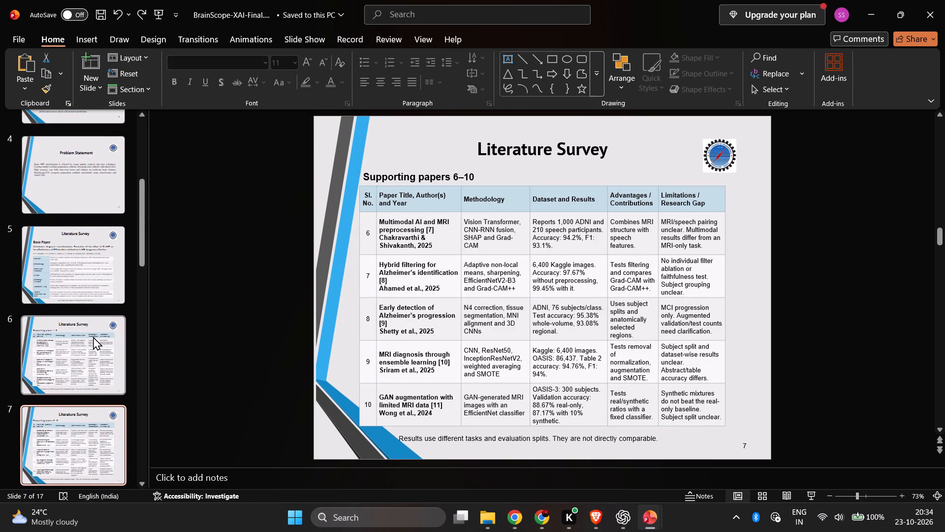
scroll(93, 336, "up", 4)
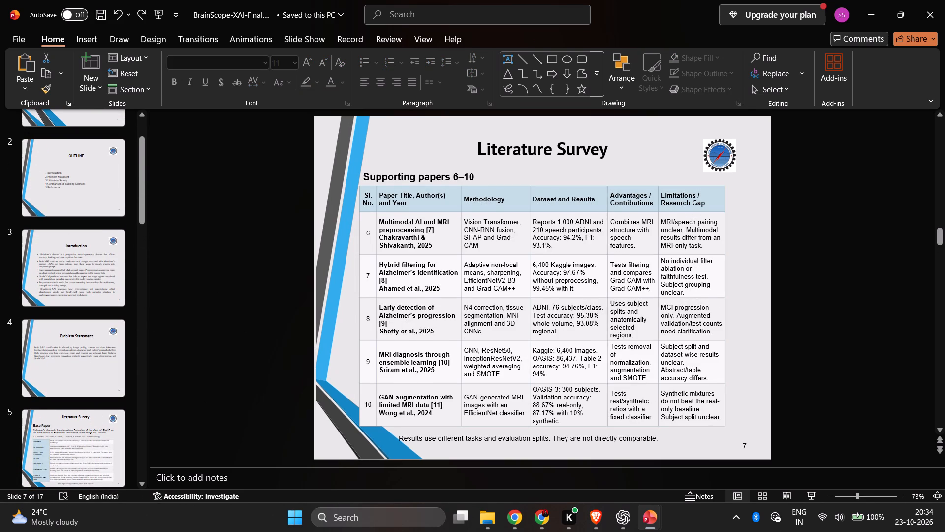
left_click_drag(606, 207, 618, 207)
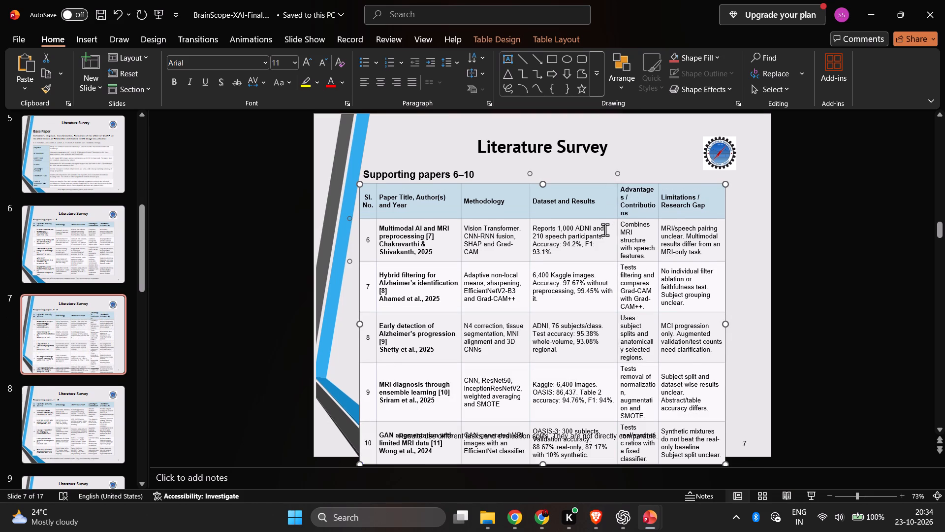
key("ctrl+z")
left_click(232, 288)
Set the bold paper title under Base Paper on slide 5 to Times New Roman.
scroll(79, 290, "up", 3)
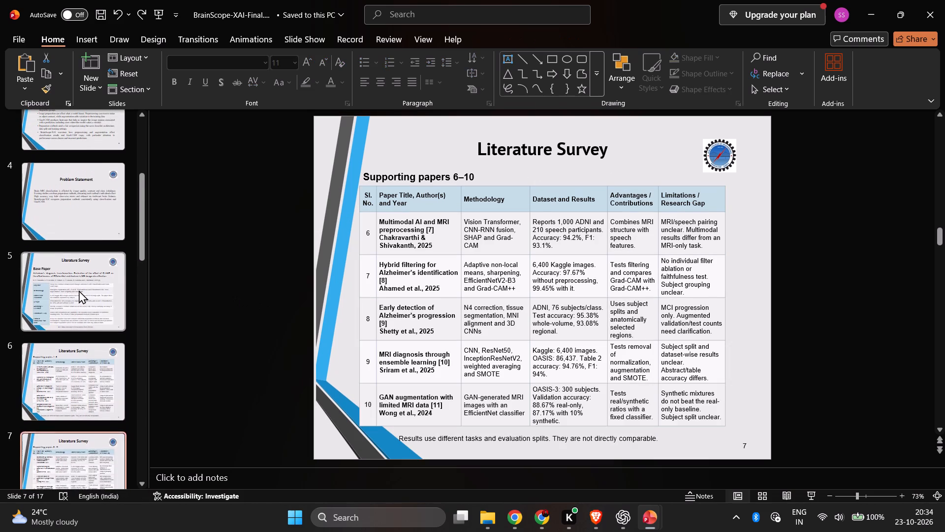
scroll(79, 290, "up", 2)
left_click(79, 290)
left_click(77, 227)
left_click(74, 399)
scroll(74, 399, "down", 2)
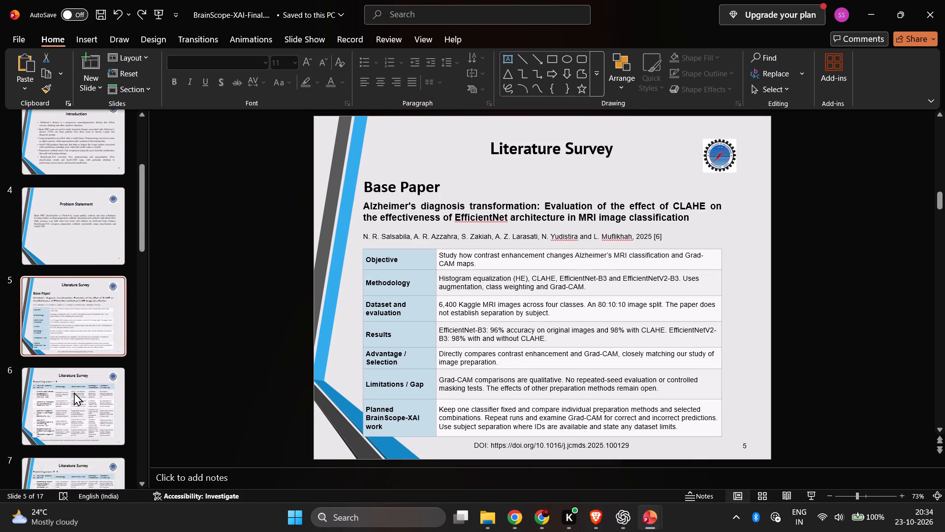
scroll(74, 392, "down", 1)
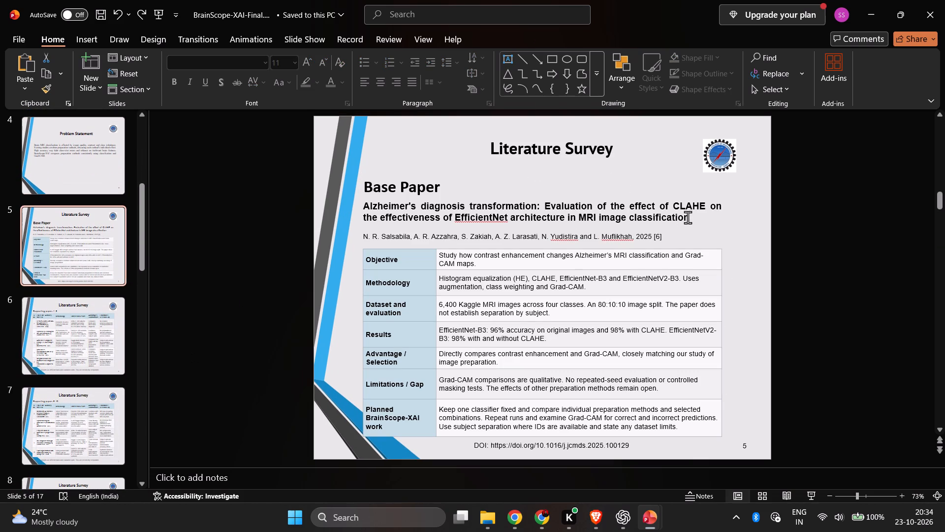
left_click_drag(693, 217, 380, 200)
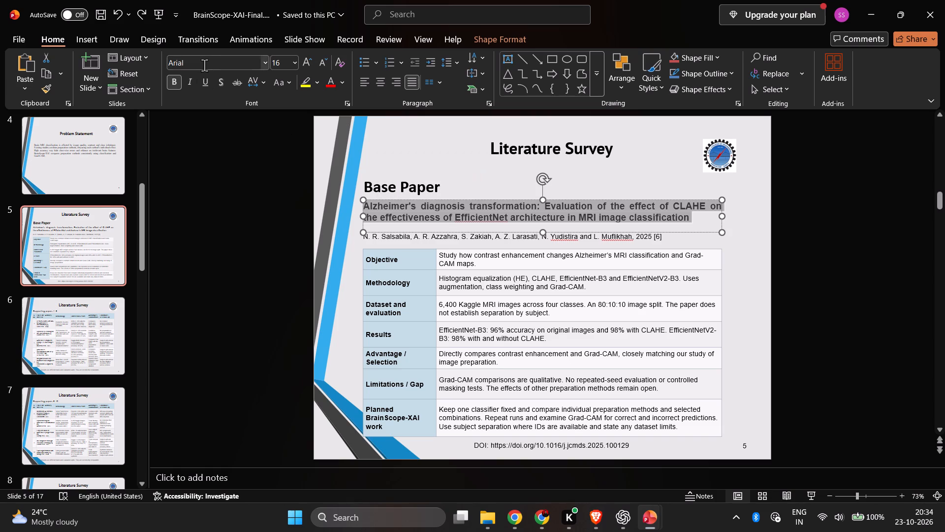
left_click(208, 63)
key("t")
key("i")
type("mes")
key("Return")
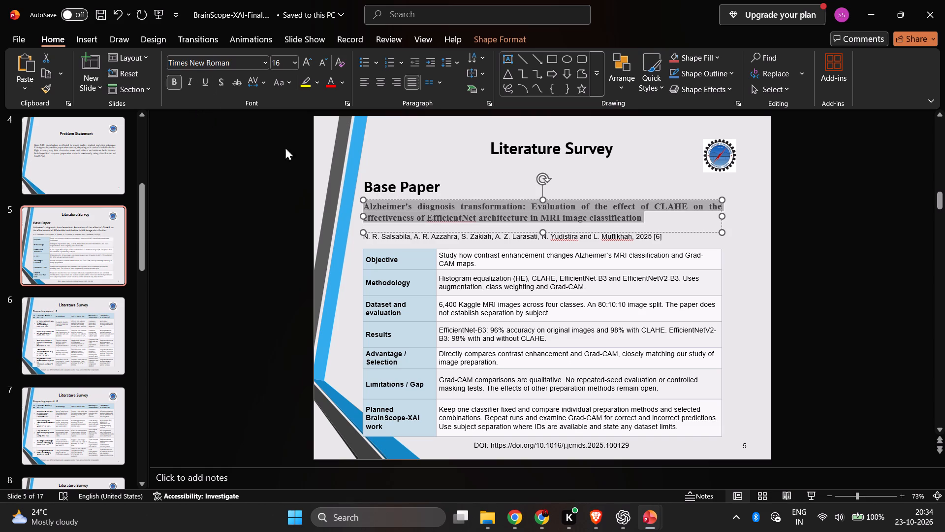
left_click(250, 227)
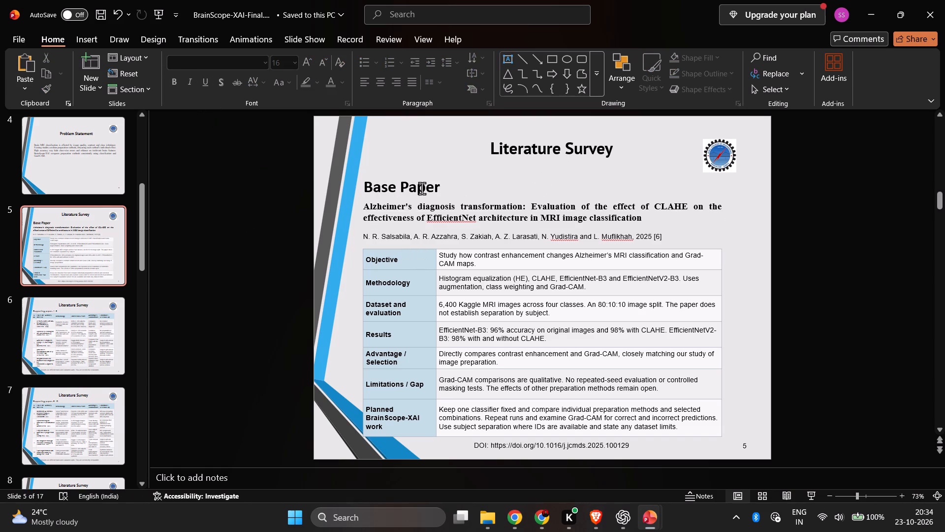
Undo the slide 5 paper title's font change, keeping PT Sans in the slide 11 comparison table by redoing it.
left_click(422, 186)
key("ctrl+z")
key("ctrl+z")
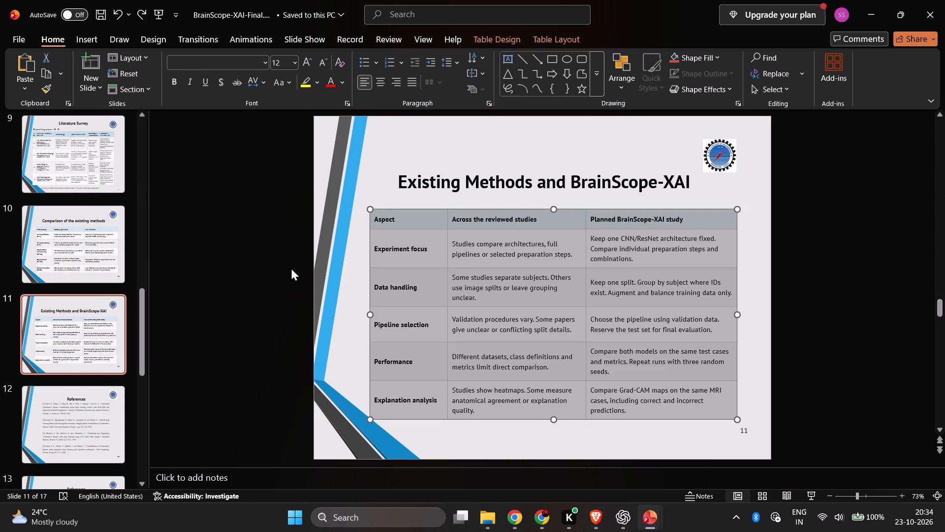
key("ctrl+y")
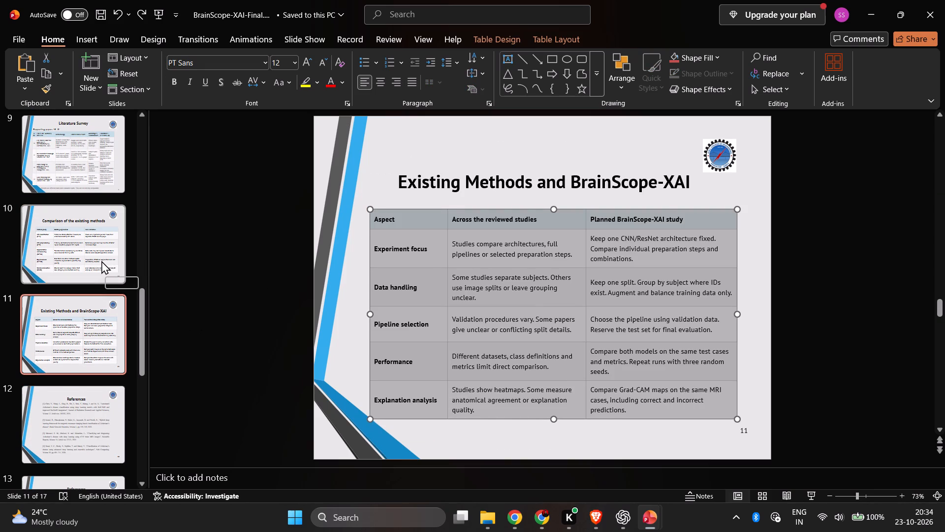
Look through the slides for font consistency, and check the body text font on the Problem Statement slide.
scroll(101, 261, "up", 15)
scroll(109, 256, "down", 4)
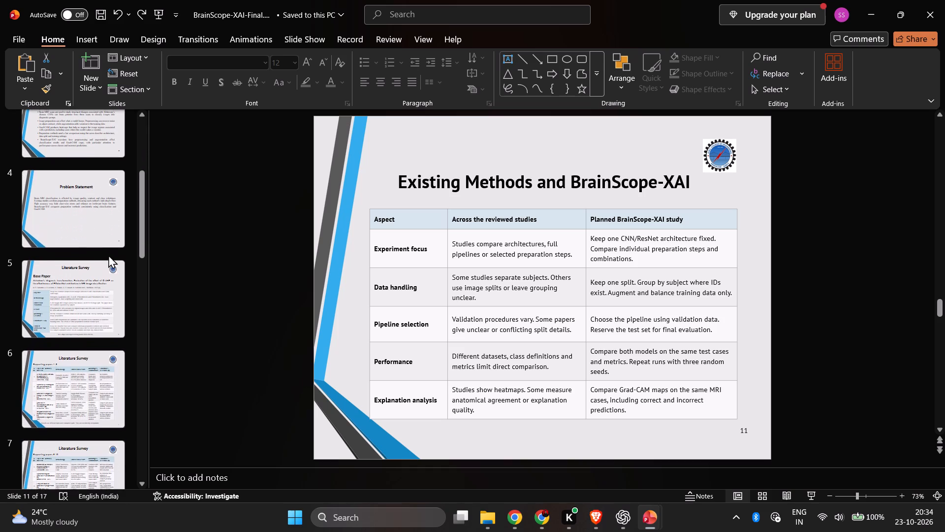
scroll(205, 309, "down", 8)
scroll(163, 286, "up", 5)
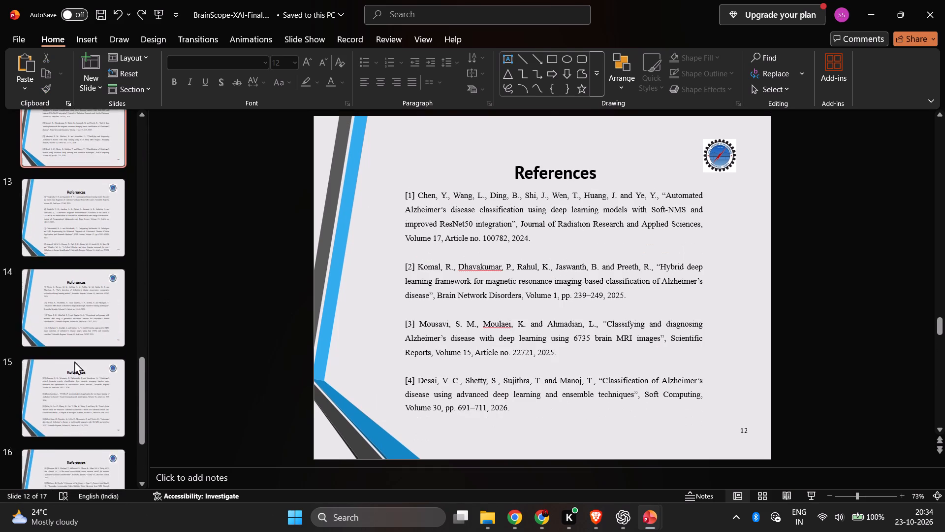
scroll(93, 321, "down", 4)
scroll(93, 317, "up", 8)
left_click(82, 265)
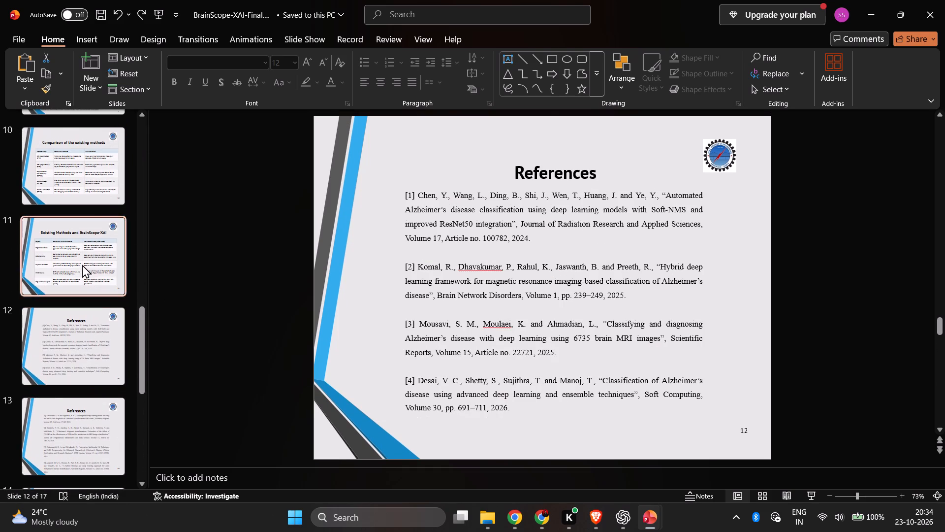
left_click(86, 183)
left_click(104, 236)
scroll(99, 338, "up", 2)
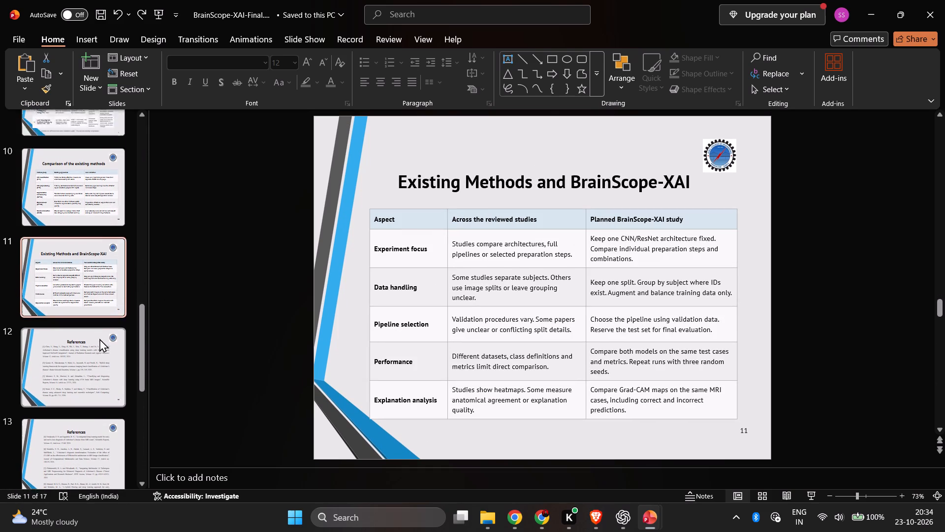
scroll(99, 338, "up", 20)
left_click(87, 277)
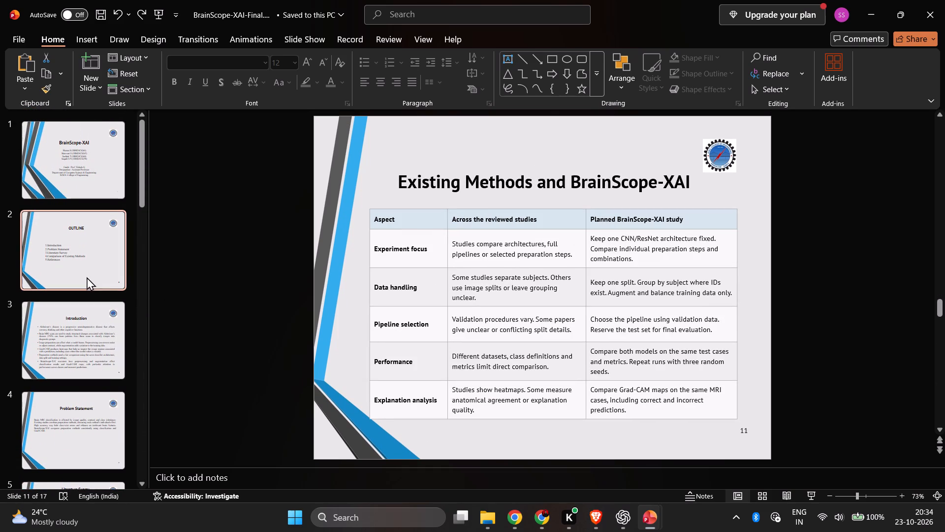
left_click(106, 355)
left_click(90, 419)
scroll(92, 427, "down", 1)
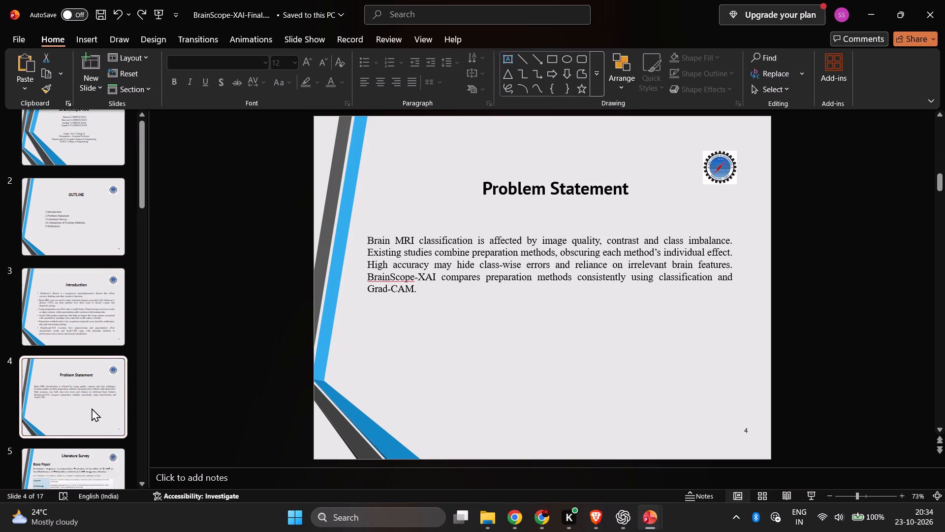
scroll(92, 408, "down", 1)
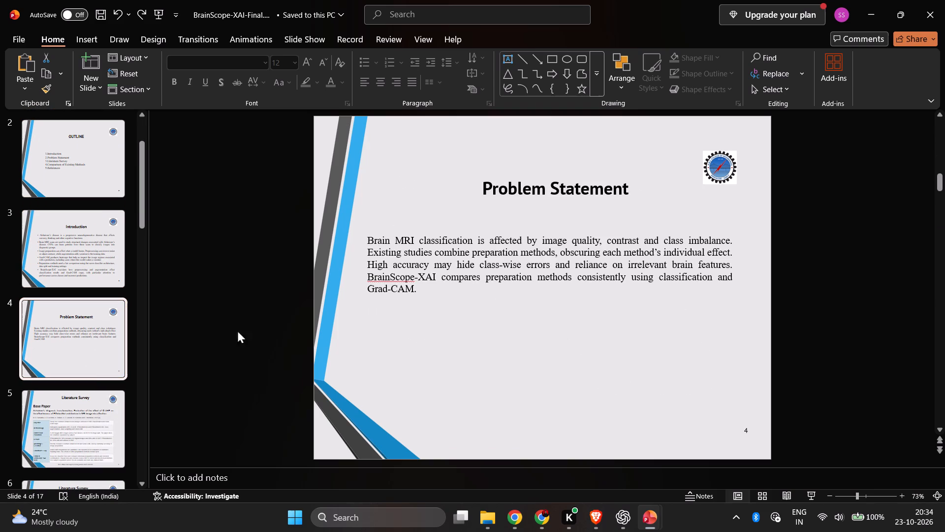
left_click(411, 281)
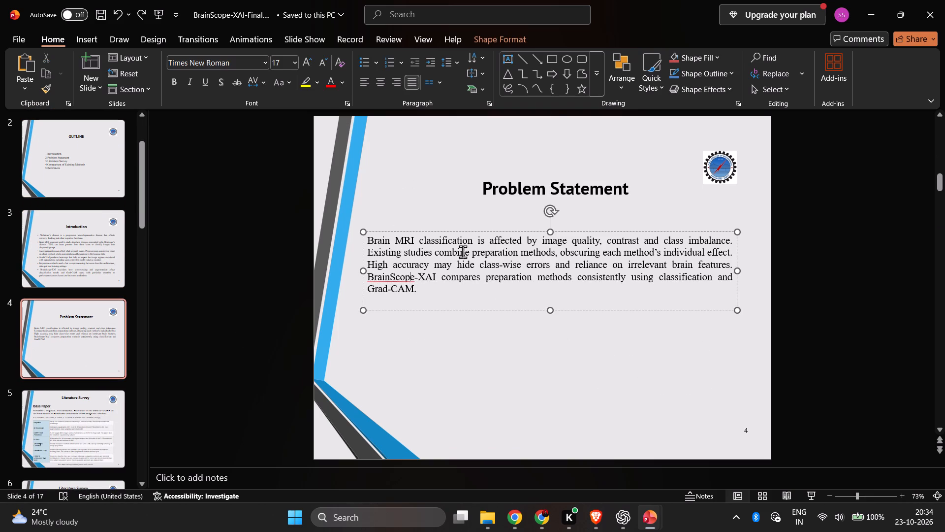
Review the slides from Problem Statement through Literature Survey, the methods comparison and References to the closing slide for consistent fonts and layout.
left_click(551, 186)
left_click(424, 276)
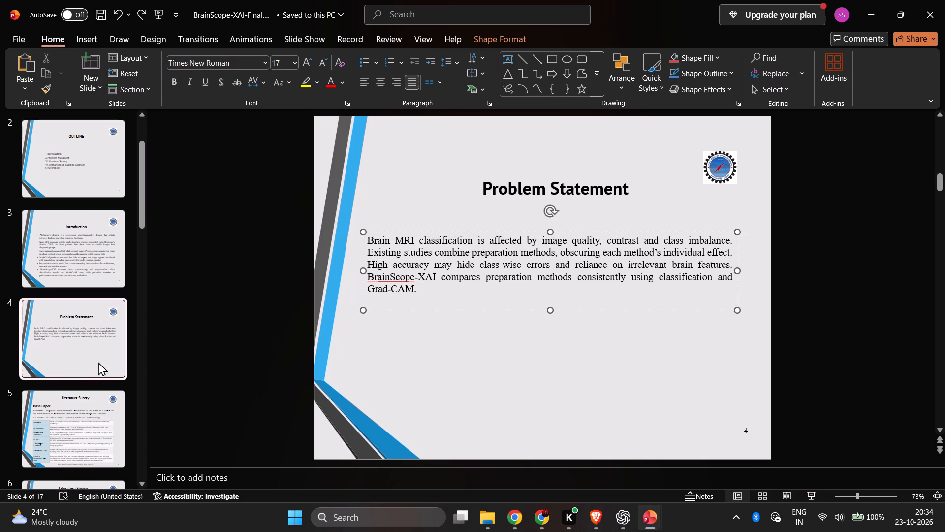
left_click(81, 448)
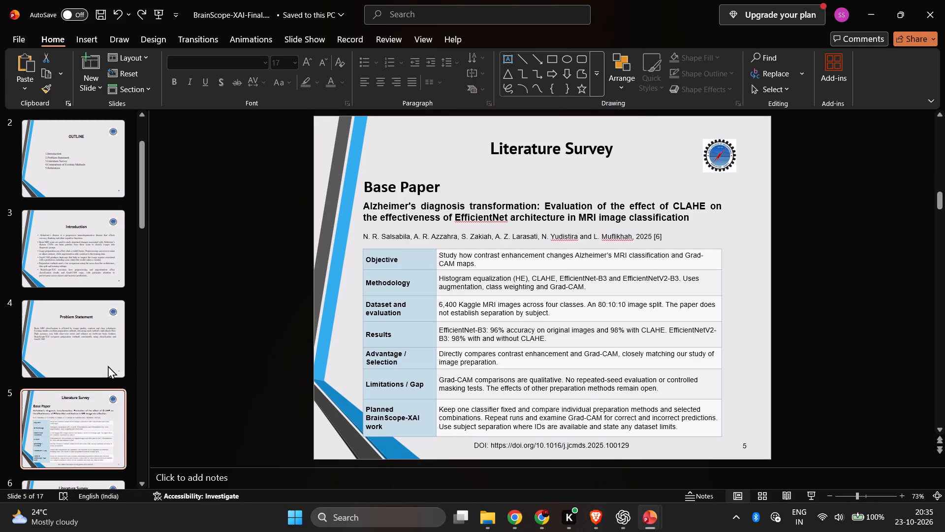
scroll(110, 361, "down", 3)
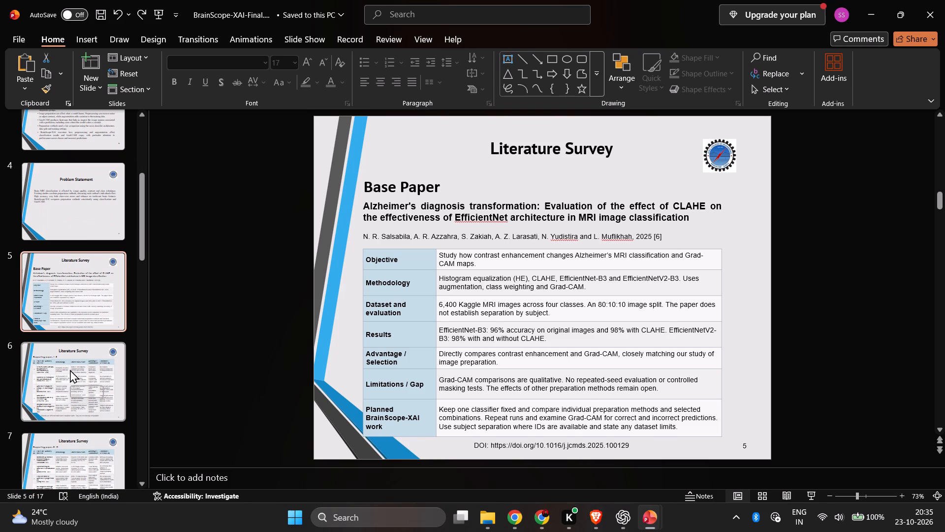
left_click(70, 369)
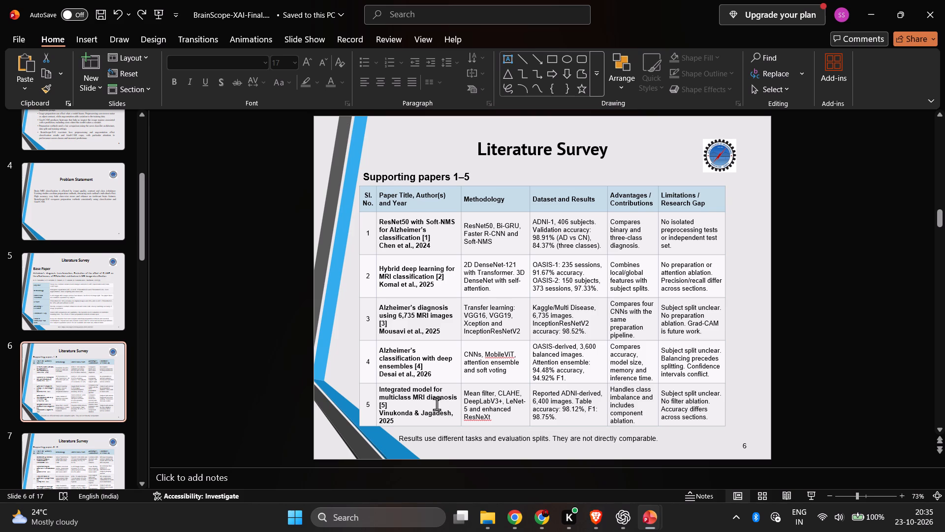
scroll(59, 347, "down", 3)
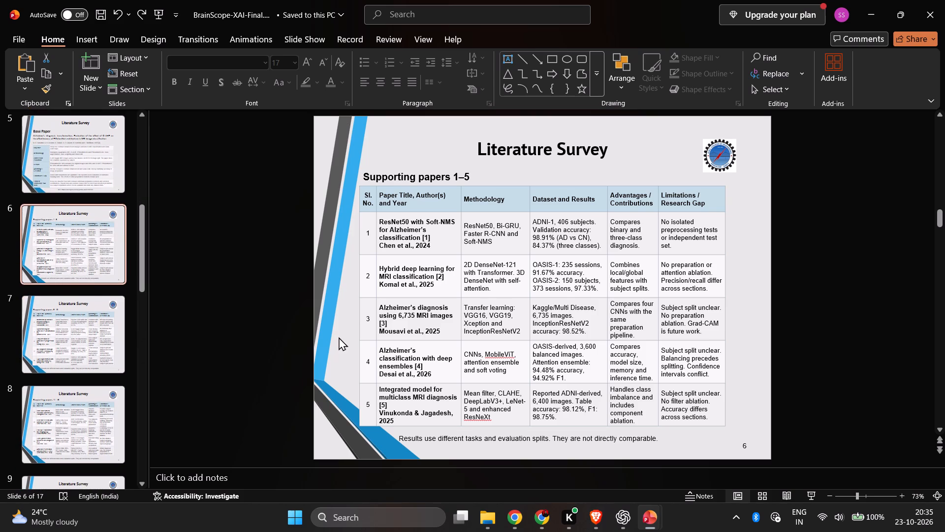
left_click(413, 320)
left_click(451, 376)
scroll(190, 317, "down", 6)
scroll(80, 283, "up", 1)
scroll(80, 283, "down", 2)
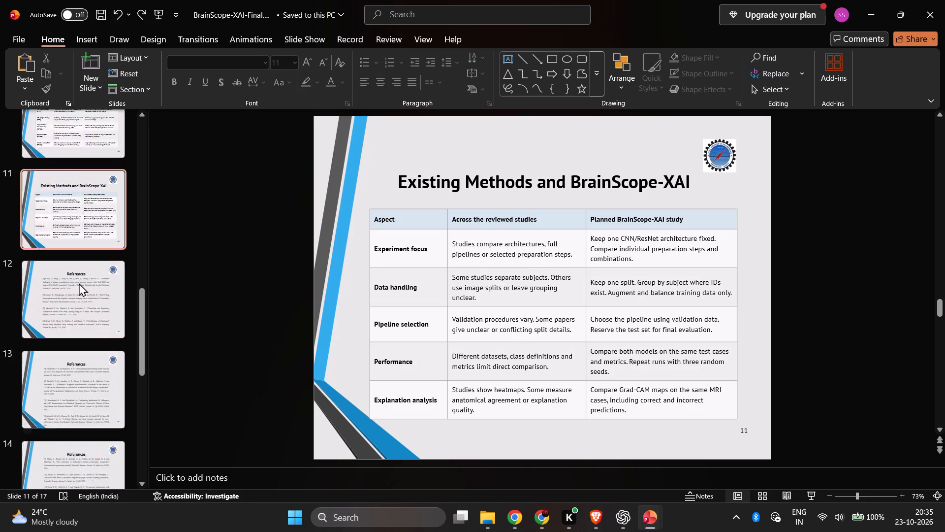
scroll(79, 283, "down", 15)
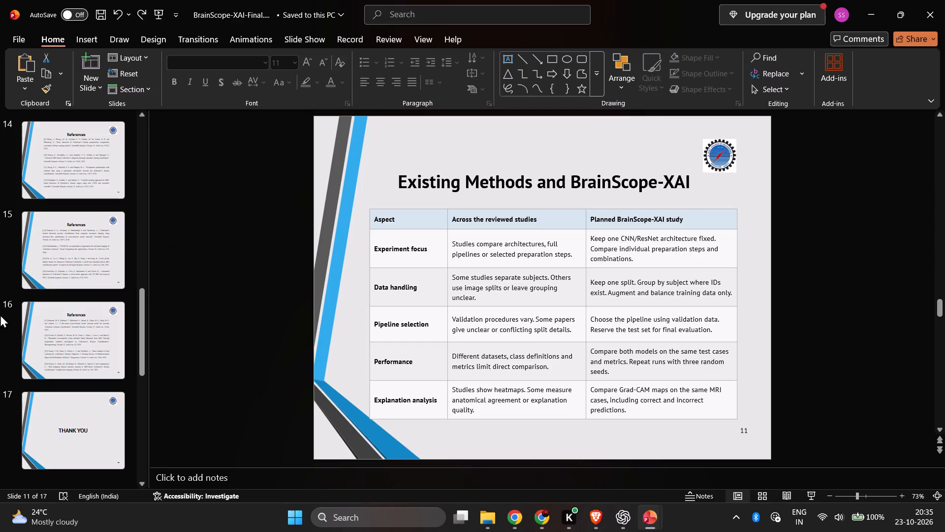
Save the presentation to the Downloads folder as BrainScope-XAI-Final.pptx in PowerPoint Presentation format.
left_click(26, 38)
left_click(45, 234)
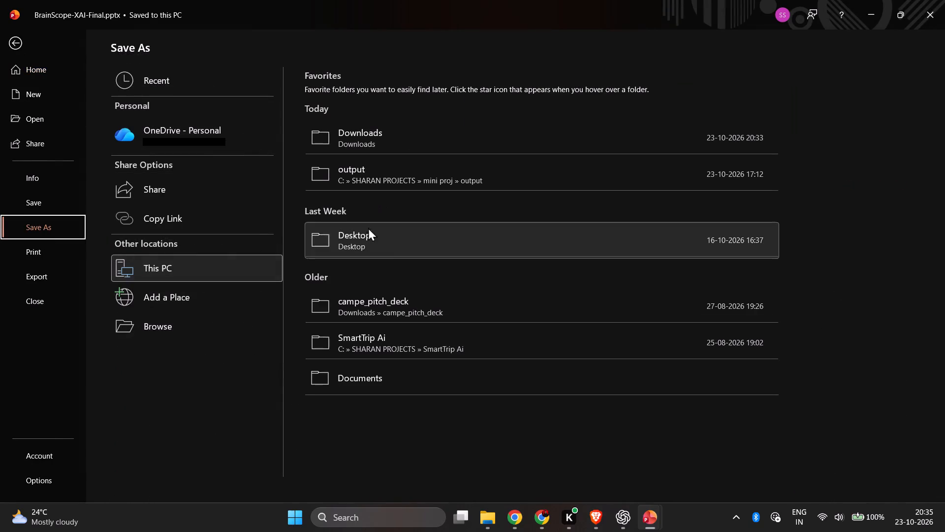
left_click(458, 137)
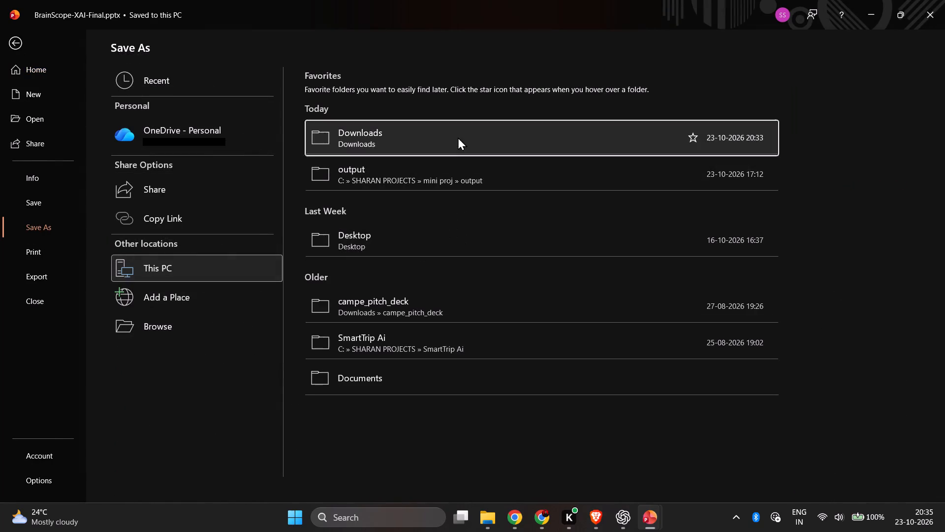
left_click(193, 206)
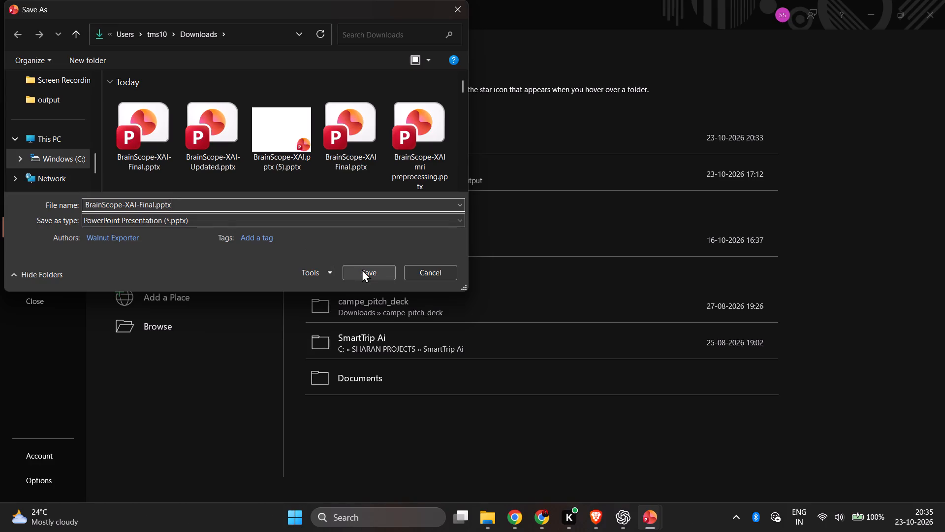
left_click(362, 269)
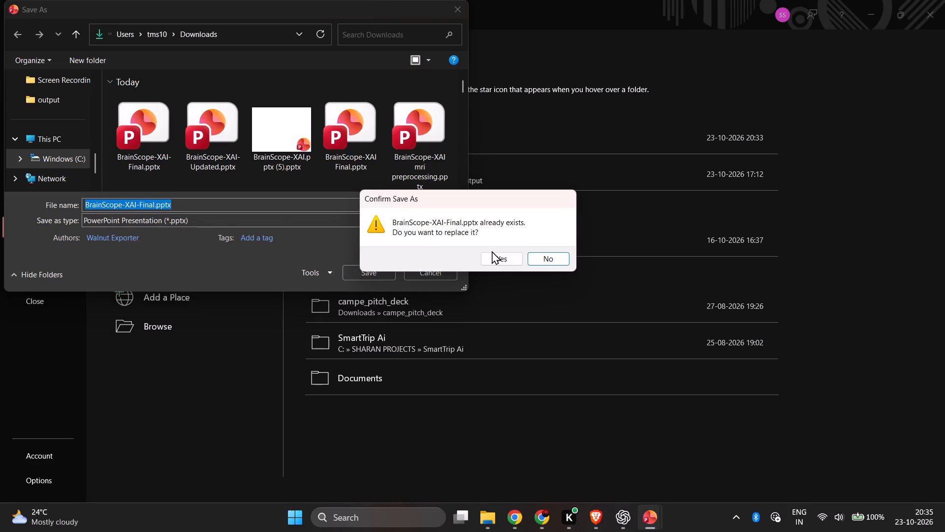
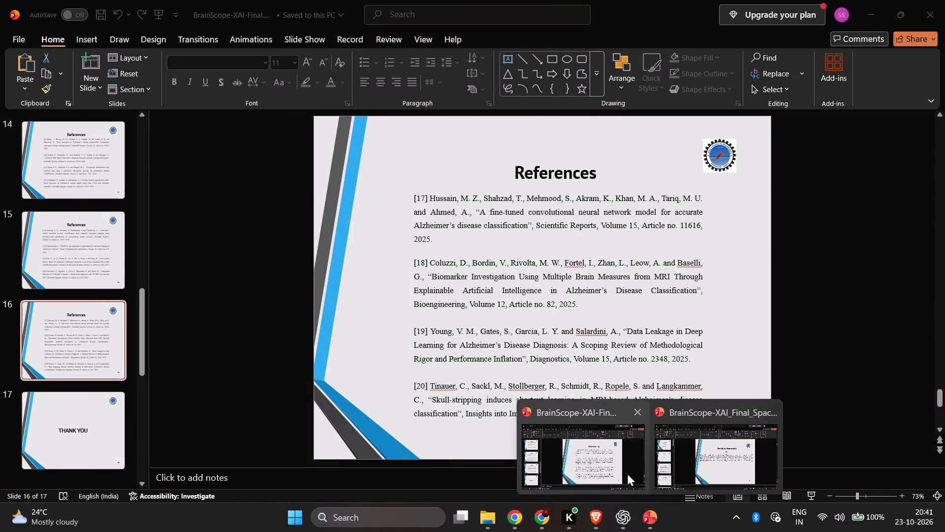
Return to the BrainScope-XAI-Final presentation and save it as a PDF named BrainScope-XAI-Final.pdf in the Downloads folder.
left_click(591, 464)
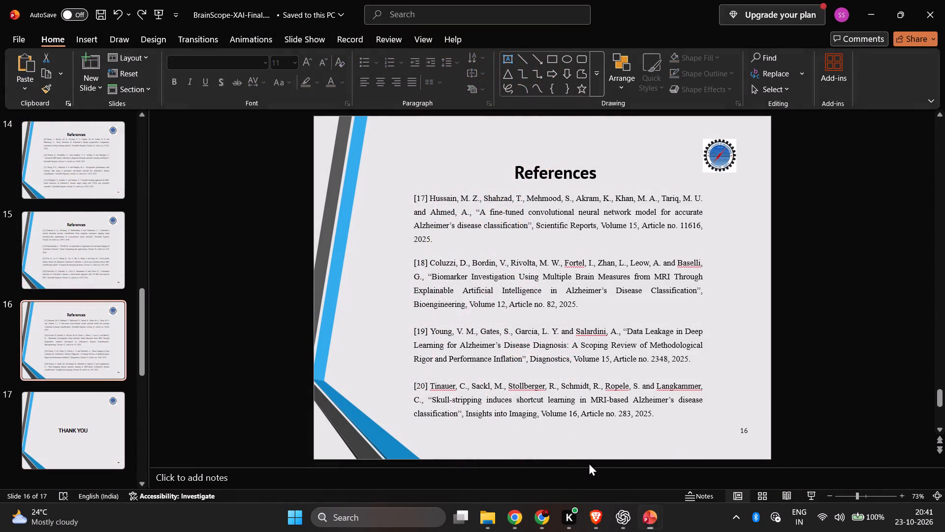
left_click(21, 39)
left_click(44, 226)
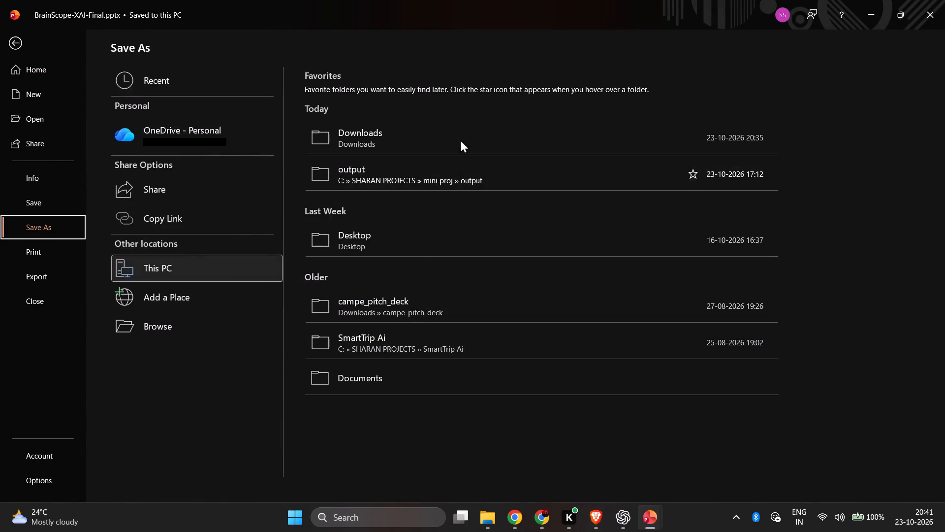
left_click(460, 139)
left_click(179, 221)
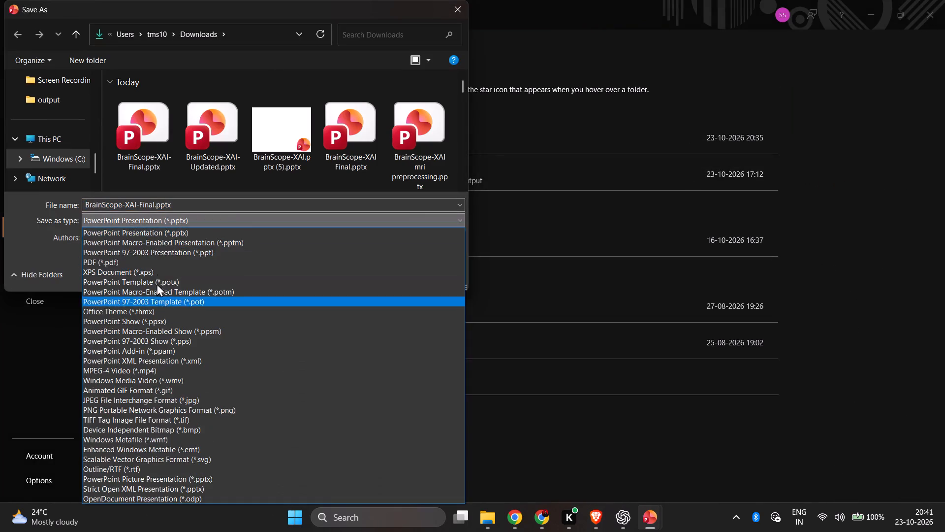
left_click(164, 257)
left_click(368, 317)
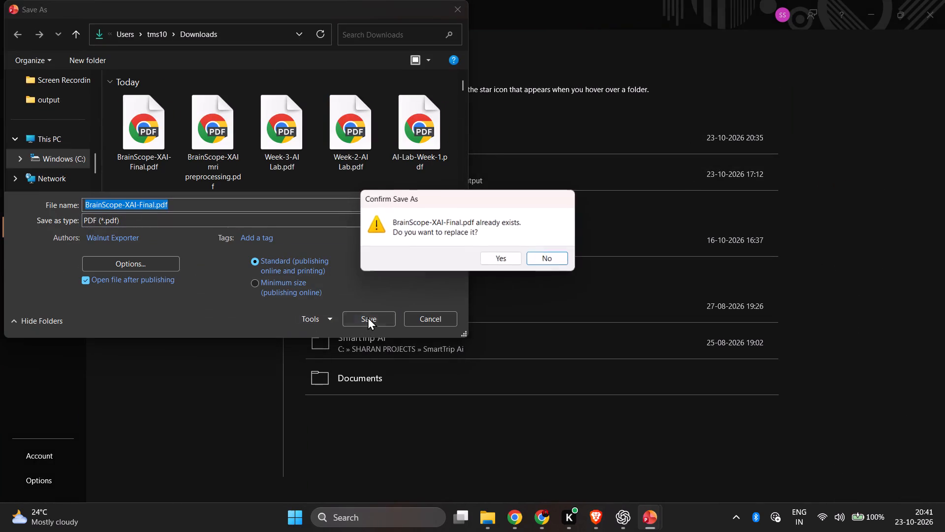
Replace the existing BrainScope-XAI-Final.pdf in the Downloads folder with the new PDF export.
left_click(508, 254)
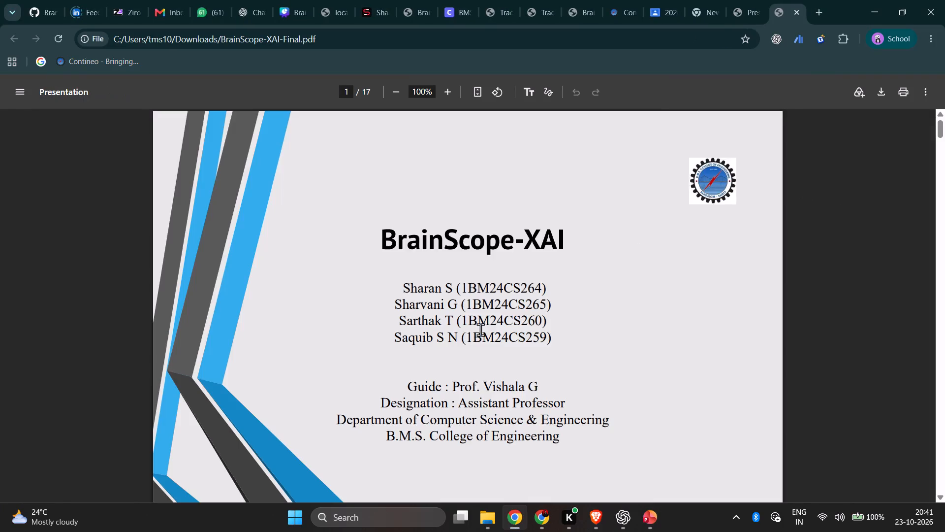
Review the exported PDF from the title page through the Introduction, base paper and supporting-paper tables of the Literature Survey.
scroll(480, 330, "down", 19)
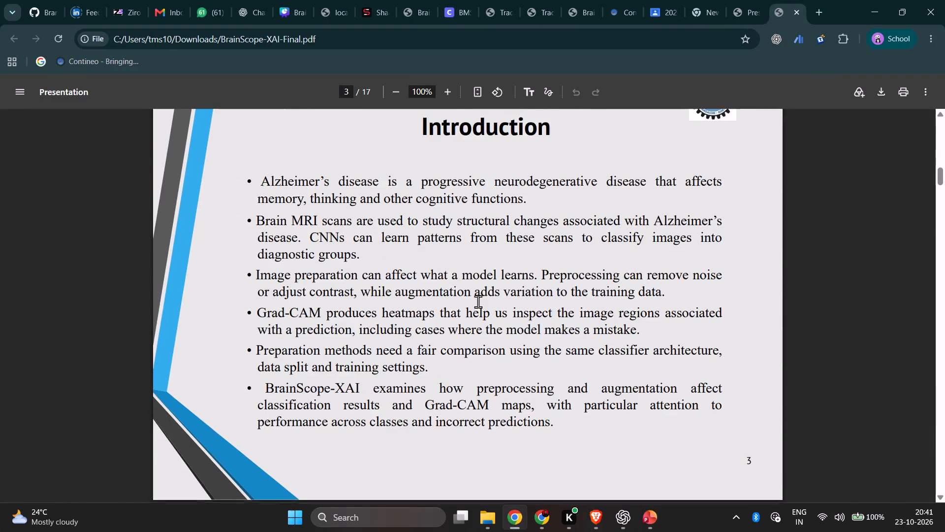
scroll(478, 301, "down", 13)
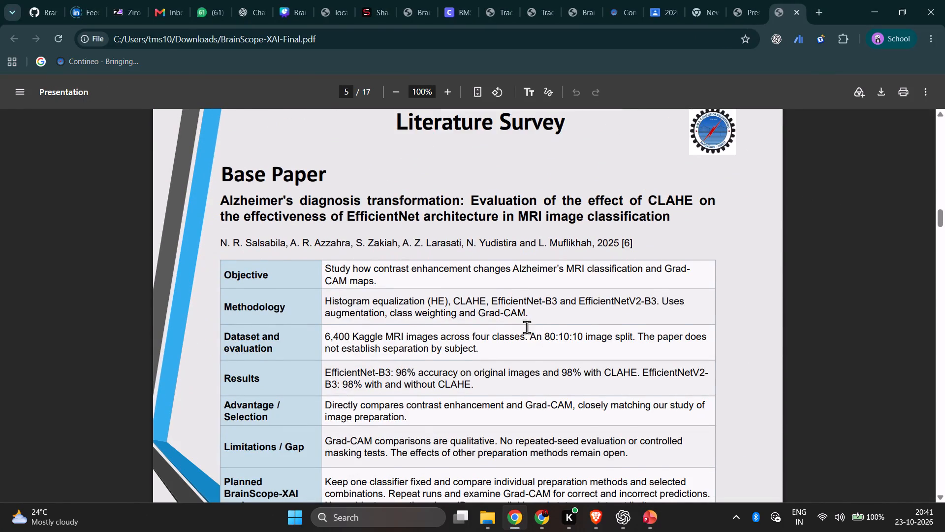
scroll(469, 283, "down", 6)
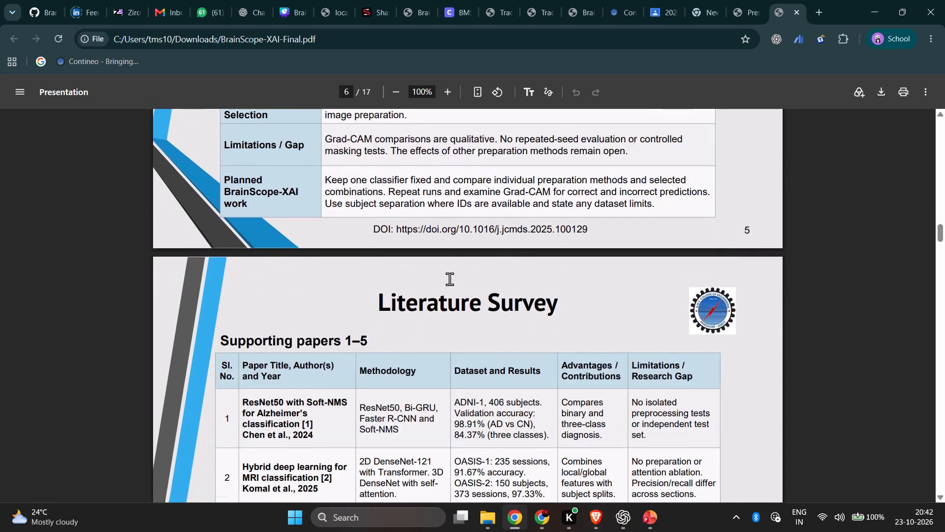
scroll(449, 279, "up", 6)
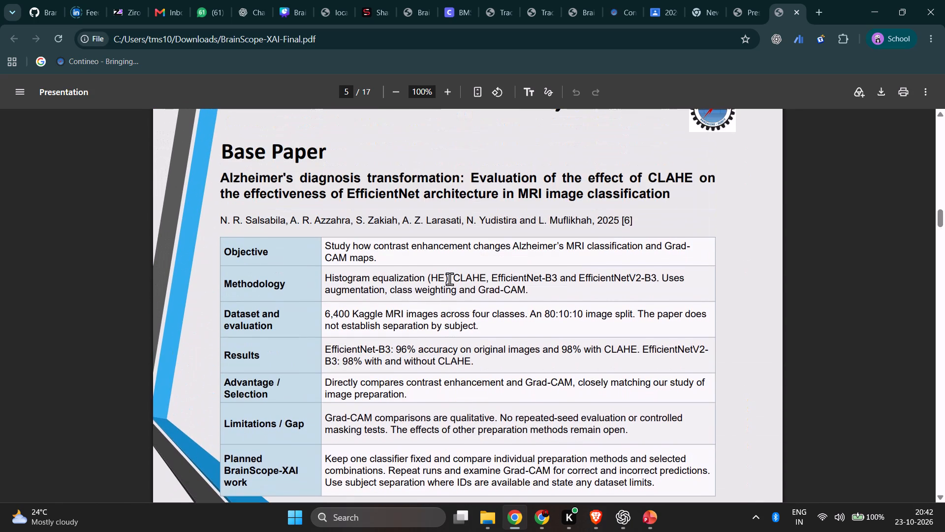
scroll(449, 279, "down", 10)
scroll(449, 279, "up", 4)
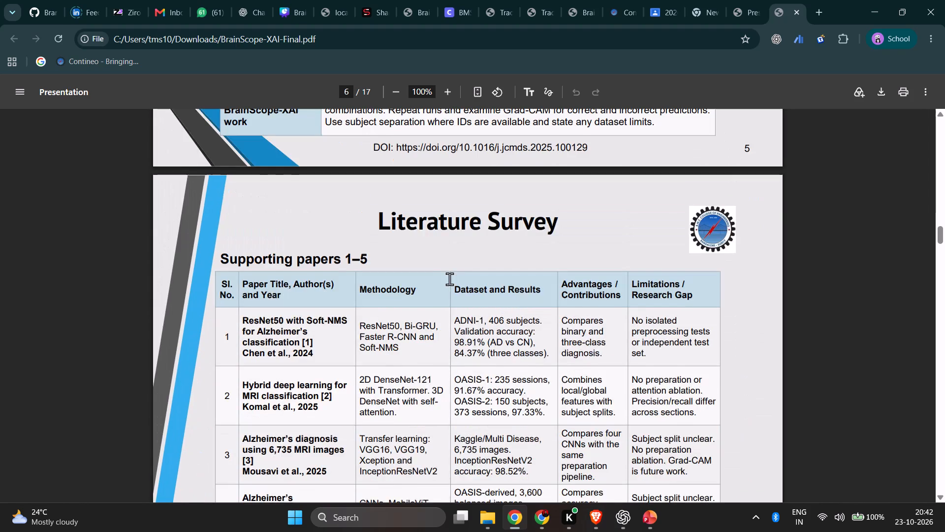
scroll(449, 279, "down", 18)
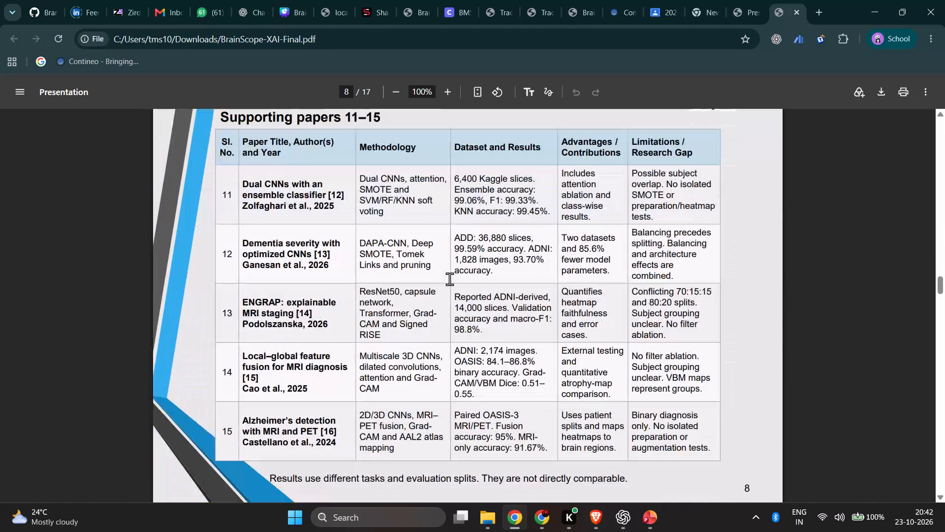
scroll(449, 279, "down", 13)
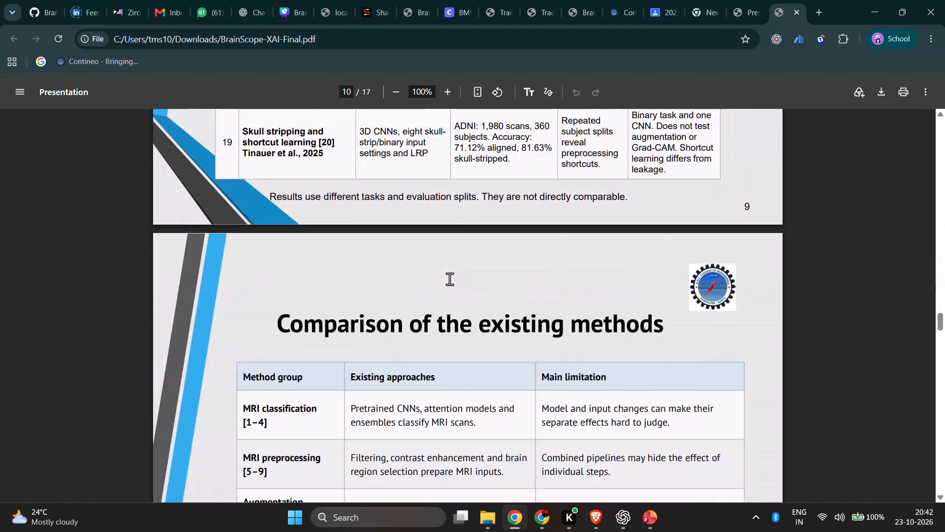
Examine the methods comparison, Existing Methods and BrainScope-XAI, and References pages of the exported PDF.
scroll(449, 279, "down", 9)
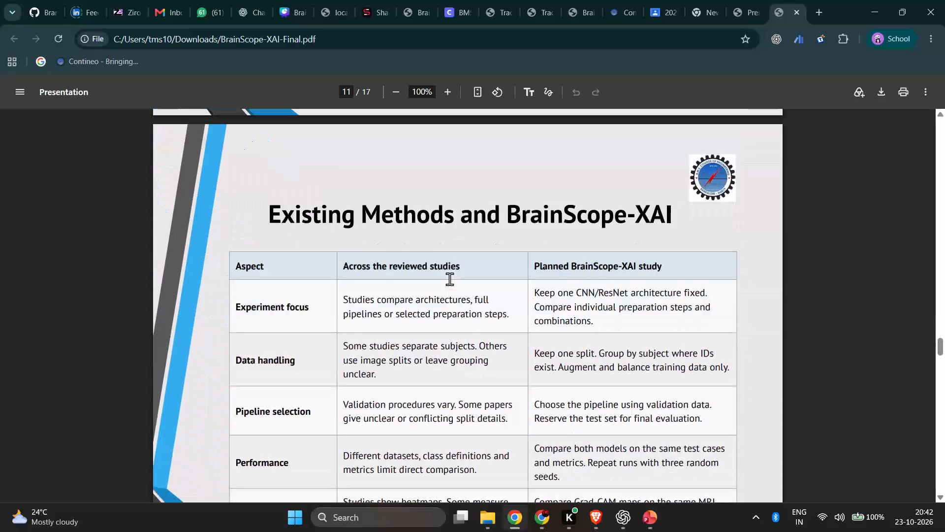
scroll(449, 279, "down", 7)
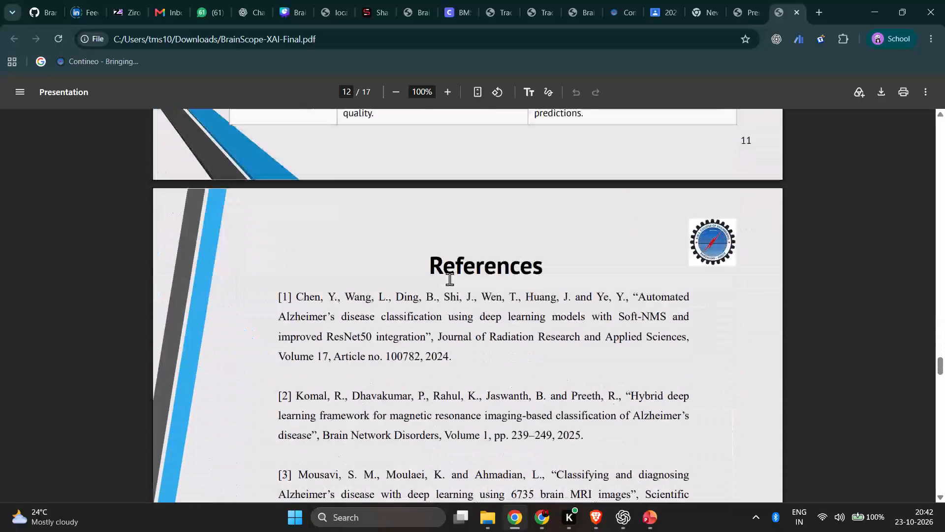
scroll(449, 279, "down", 3)
scroll(449, 279, "up", 2)
scroll(449, 279, "down", 1)
scroll(449, 279, "up", 12)
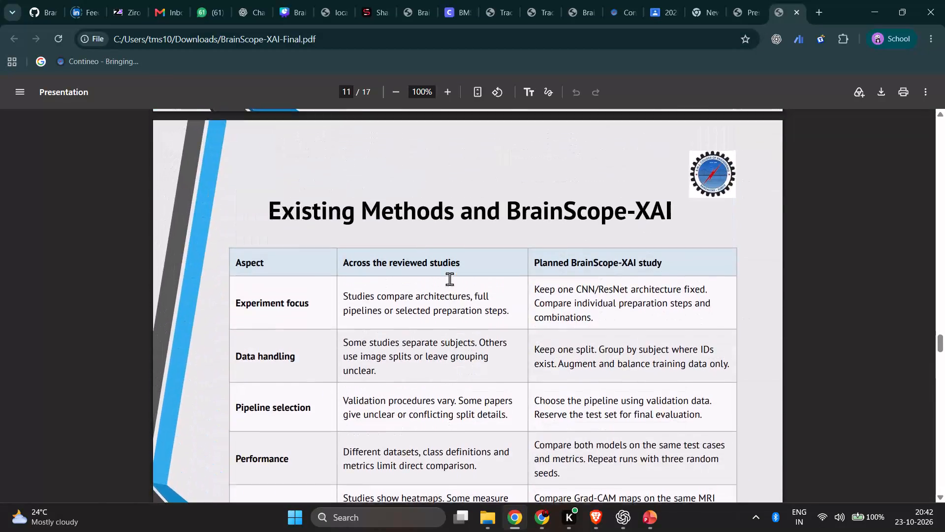
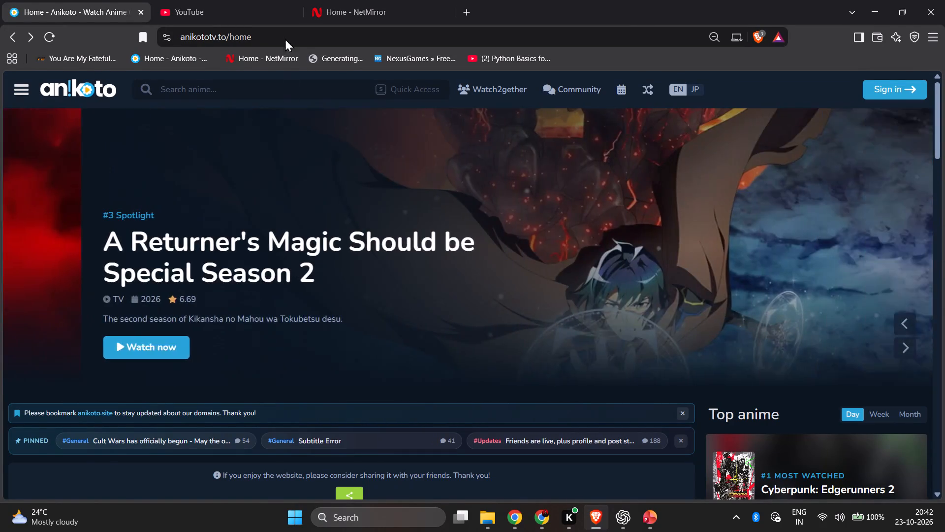
Switch to the NetMirror page in Brave and open its movies and series search, closing the advertising pop-up.
left_click(274, 0)
left_click(392, 0)
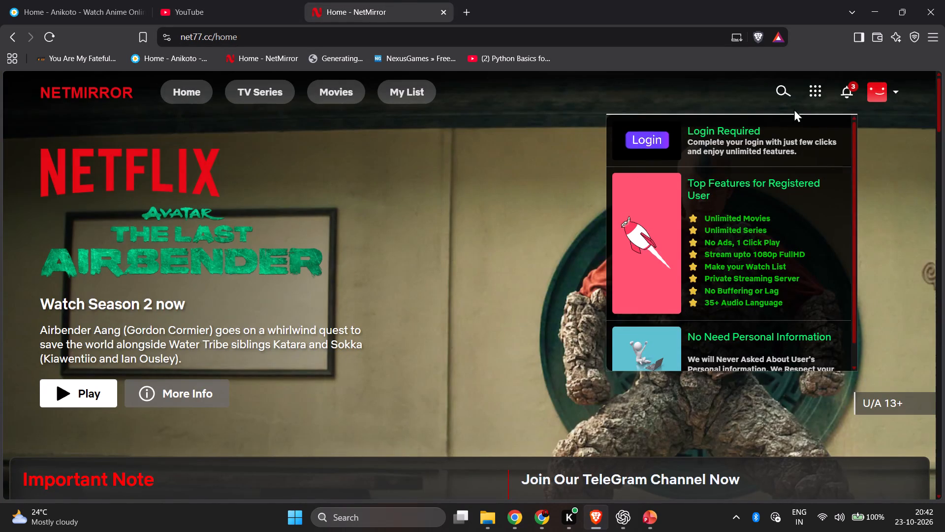
left_click(783, 94)
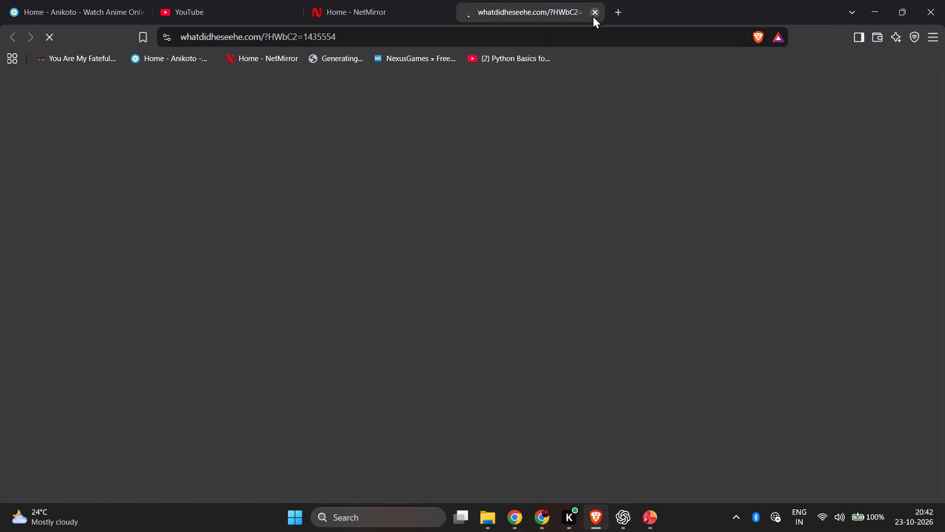
left_click(593, 15)
left_click(781, 90)
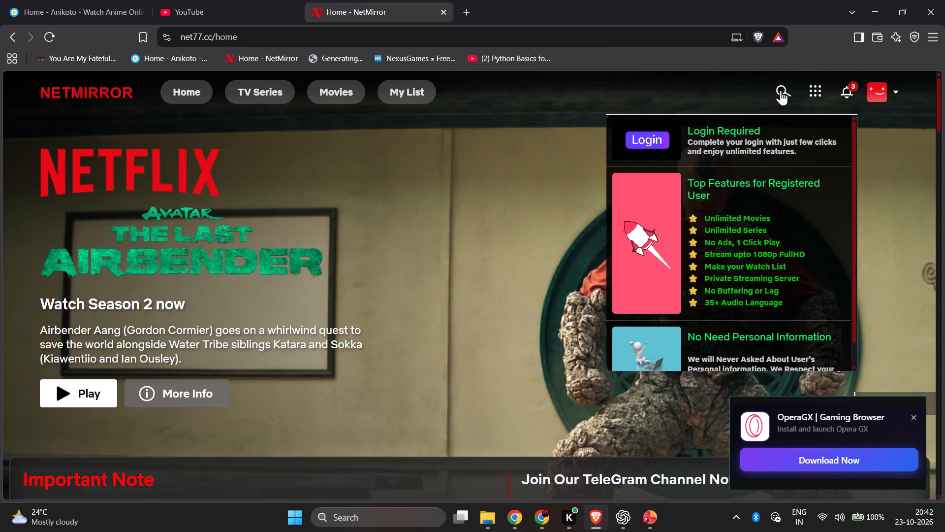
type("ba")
left_click(779, 88)
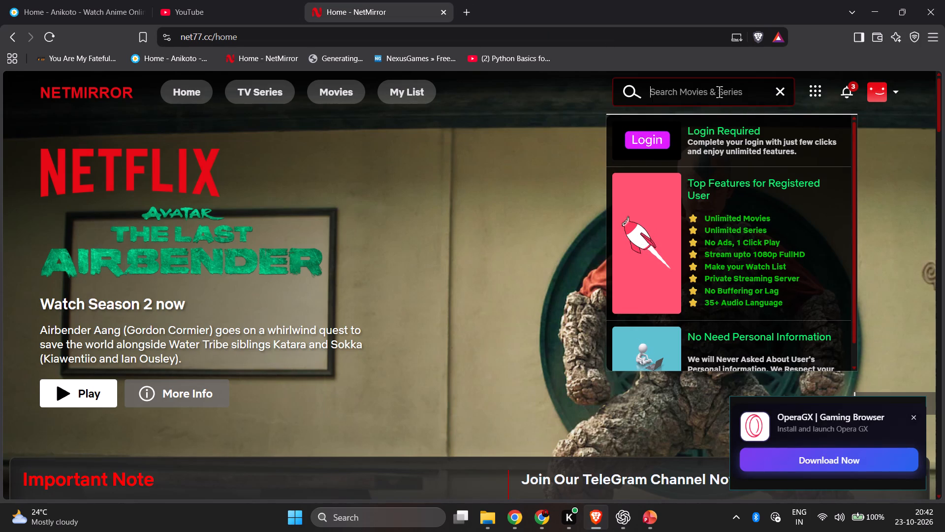
Search the NetMirror site for the title "baththa".
key("t")
key("BackSpace")
type("bat")
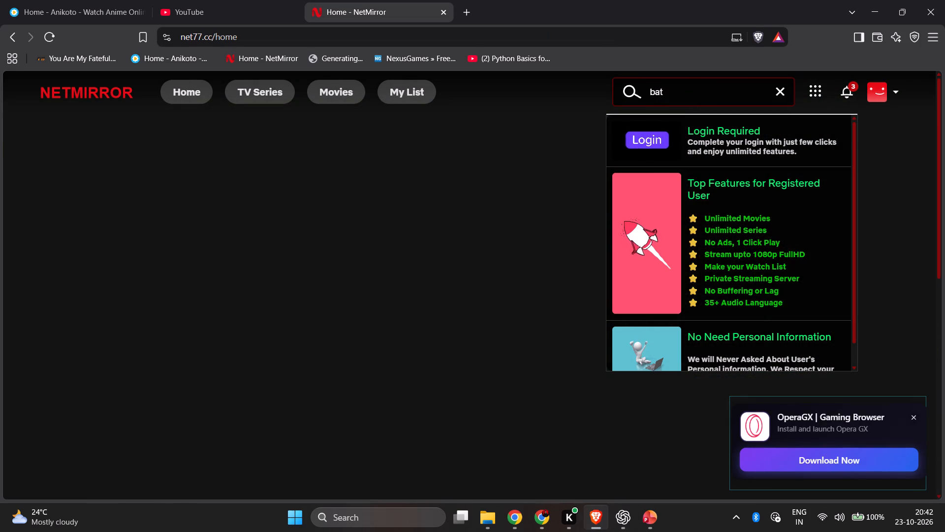
key("h")
type("tha")
key("Return")
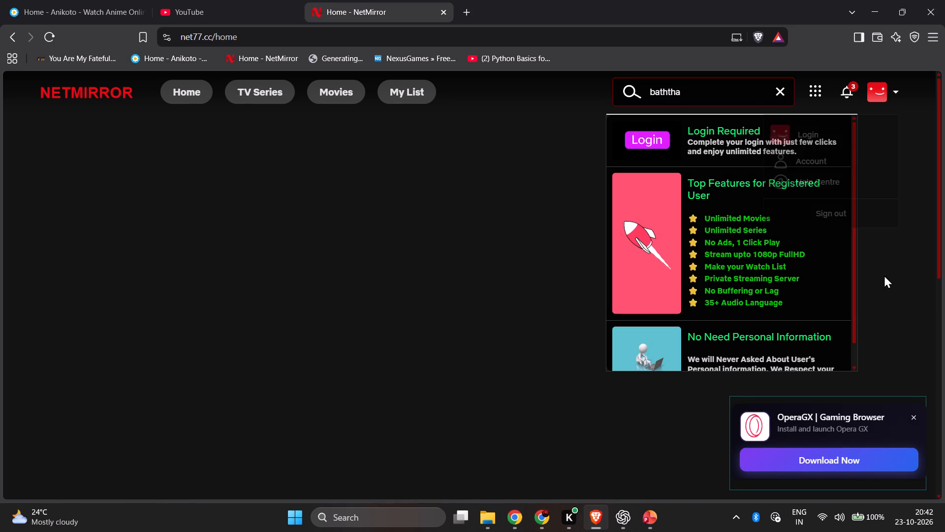
left_click(241, 0)
left_click(437, 6)
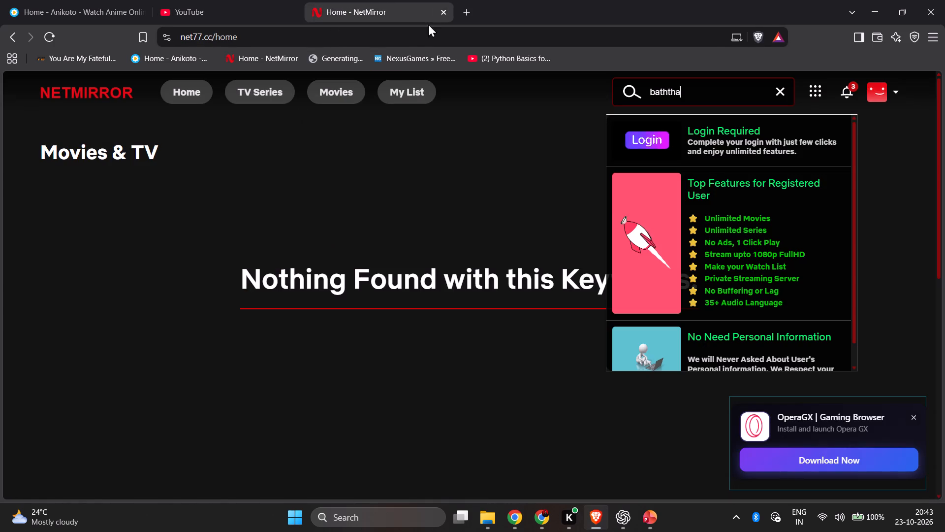
Switch to Google Chrome and search the web in a new tab for "baththa released ott".
left_click(538, 513)
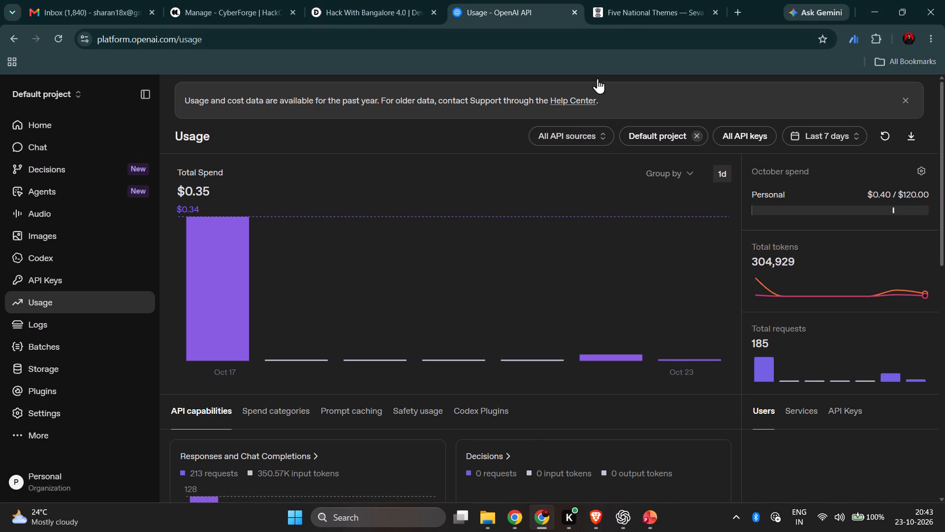
left_click(738, 9)
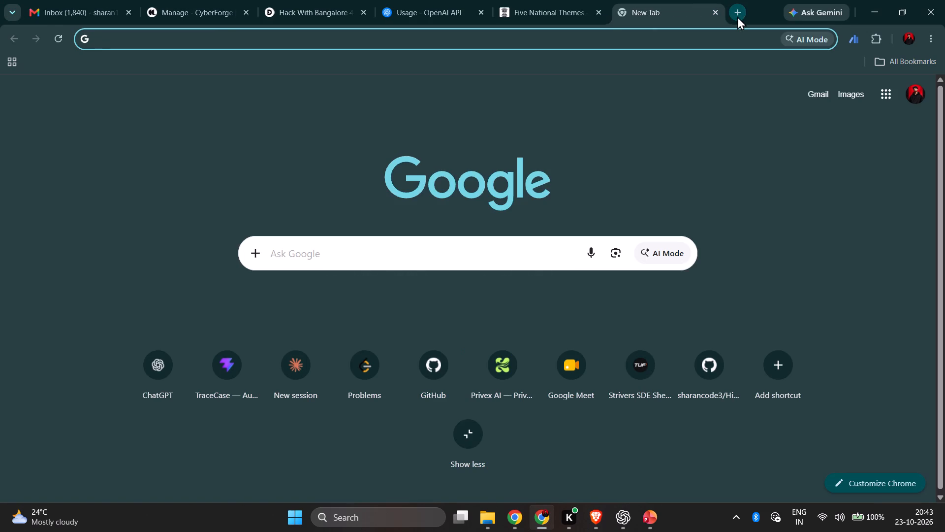
type("batha")
key("BackSpace")
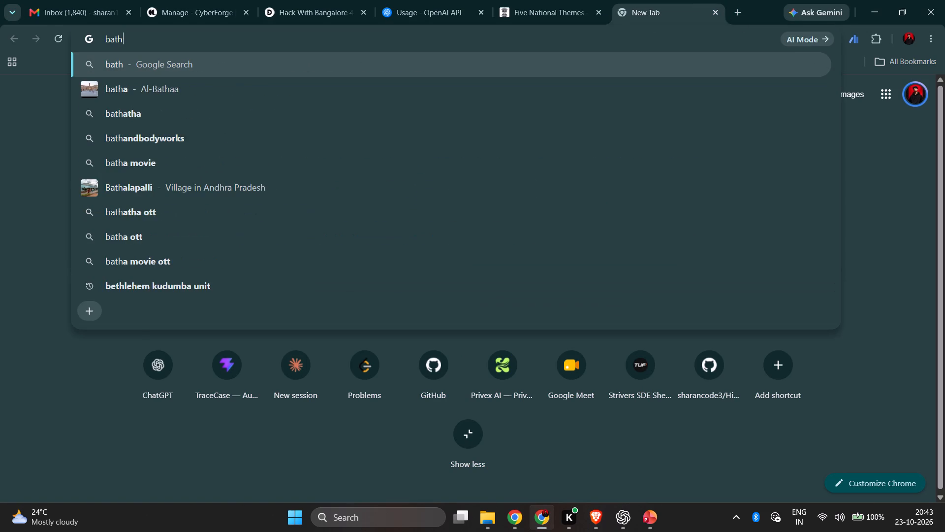
type("tha rele")
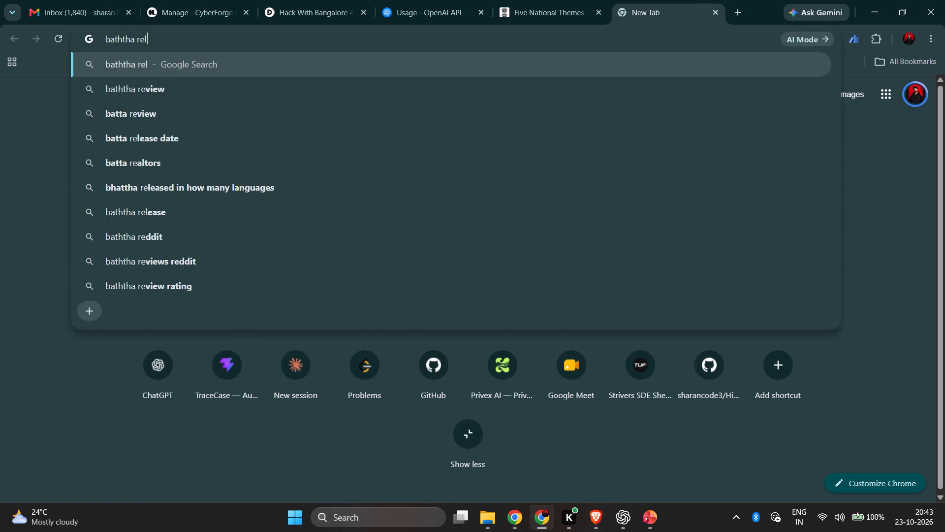
type("ased ott")
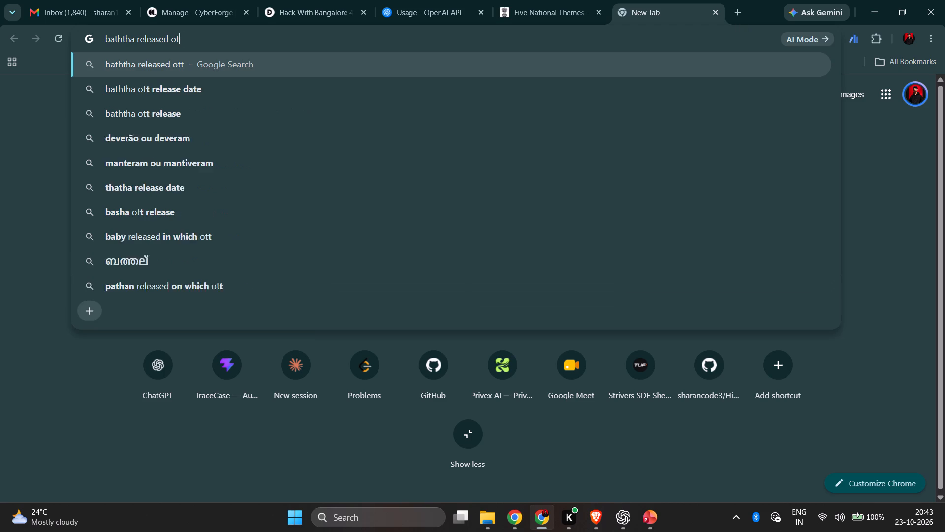